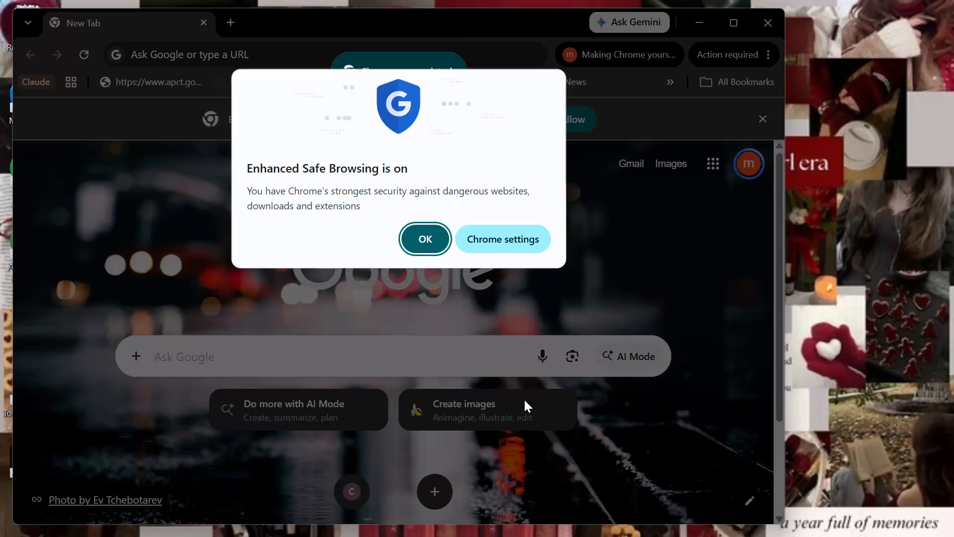
# Dismiss the Enhanced Safe Browsing notice and maximize the browser window.
pyautogui.click(419, 228)
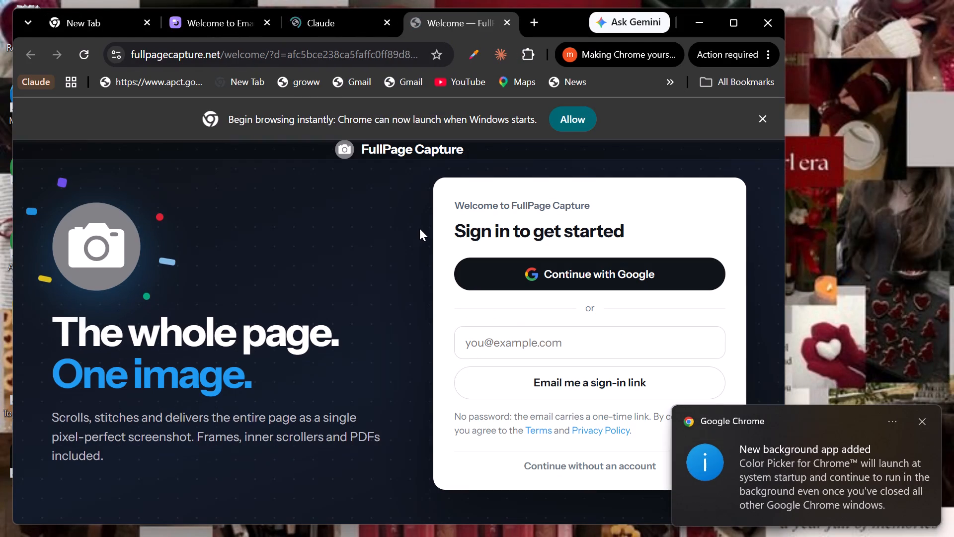
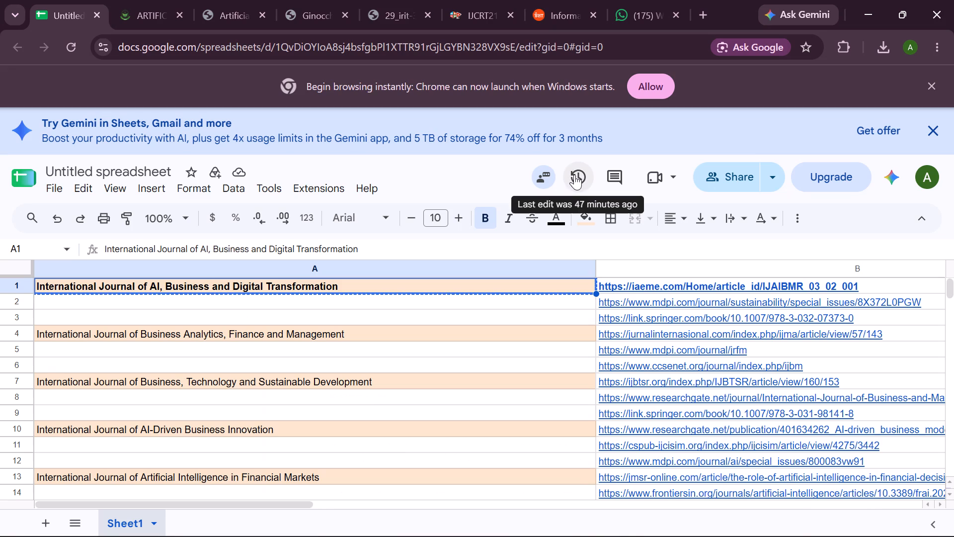
pyautogui.hotkey('alt', 'Tab')
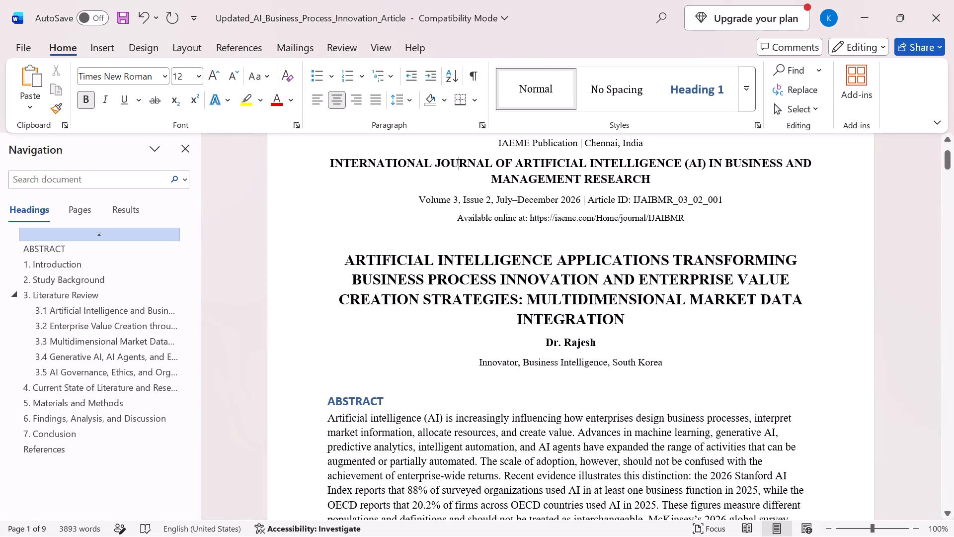
pyautogui.click(650, 180)
pyautogui.moveTo(650, 180); pyautogui.dragTo(365, 169)
pyautogui.press('BackSpace')
pyautogui.hotkey('ctrl', 'v')
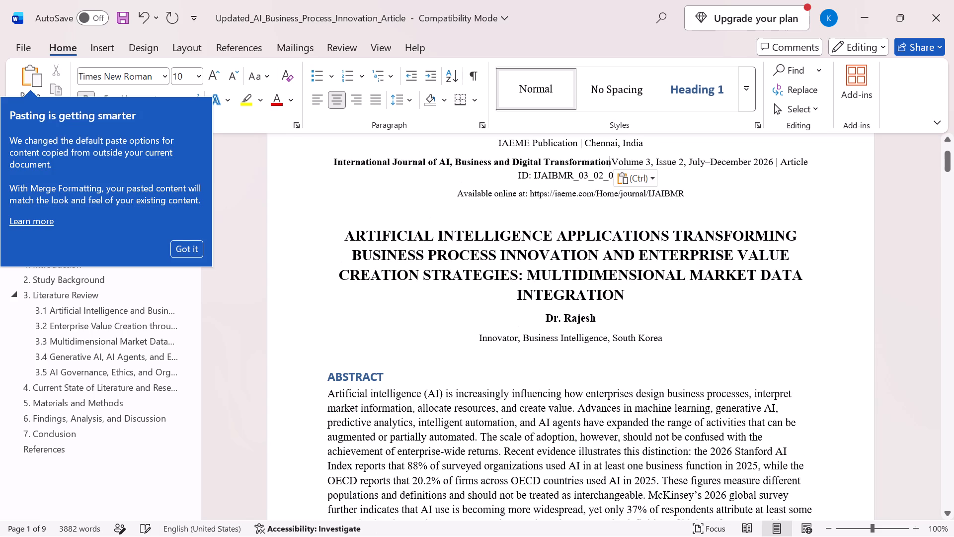
# Set the font size of the new journal name and the adjoining "Volume 3, Issue 2, July–December 2026 | Article" text to 18.
pyautogui.moveTo(330, 161); pyautogui.dragTo(791, 168)
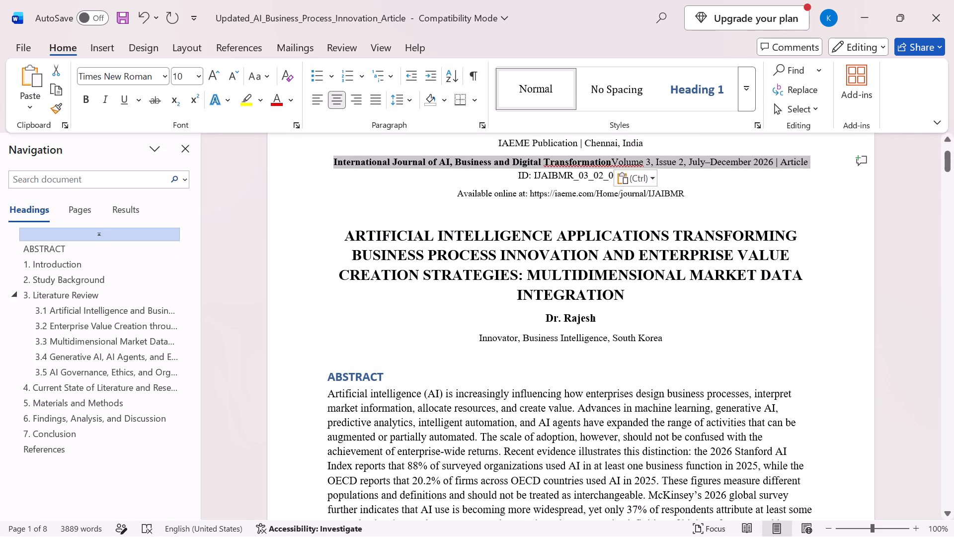
pyautogui.click(199, 75)
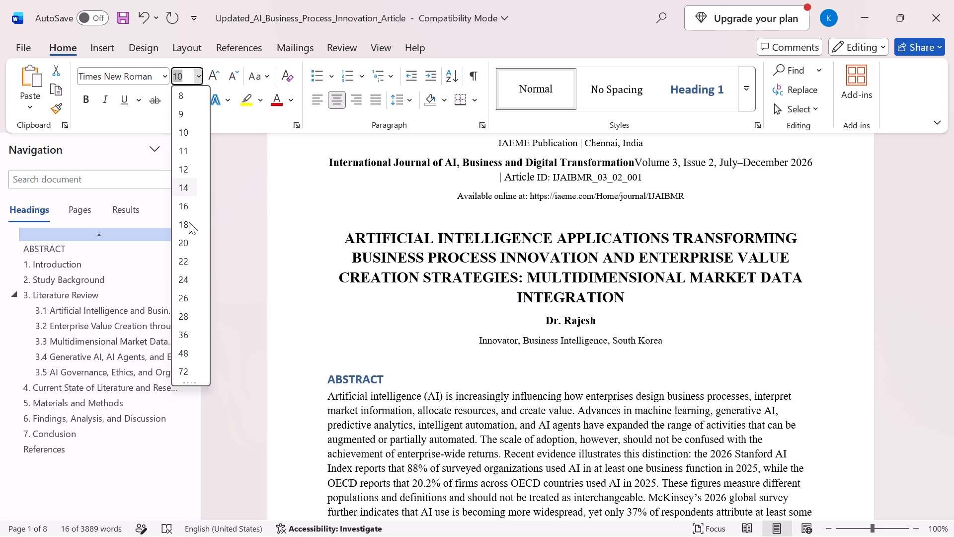
pyautogui.click(187, 247)
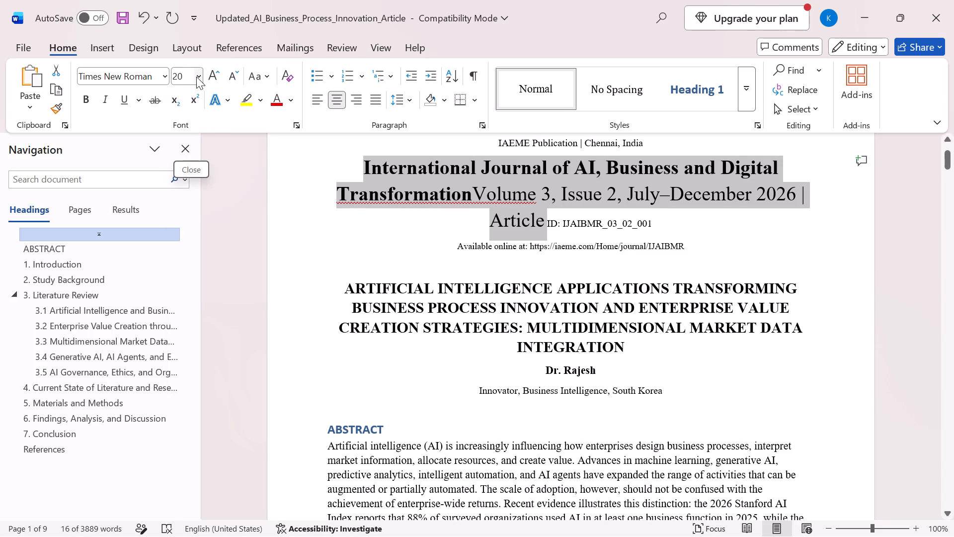
pyautogui.click(198, 77)
pyautogui.click(187, 223)
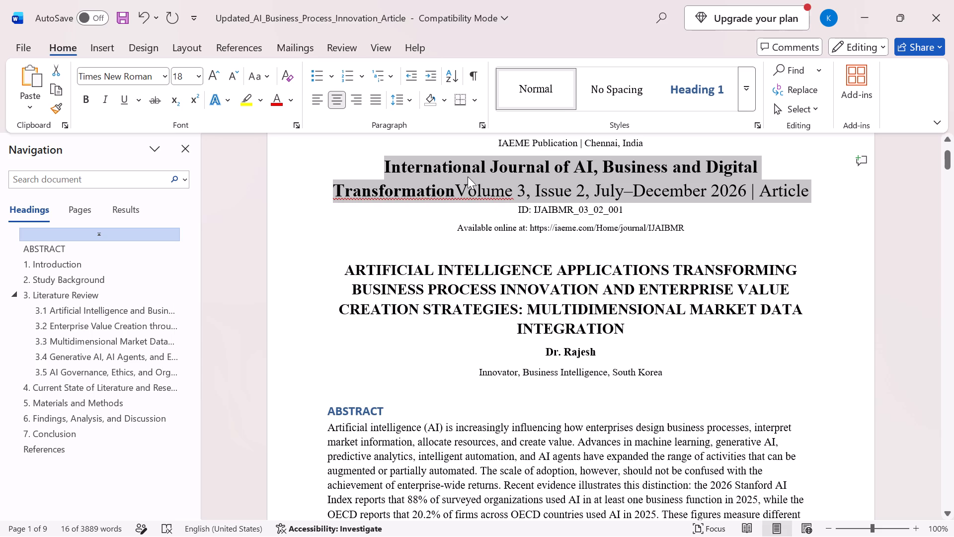
pyautogui.click(457, 192)
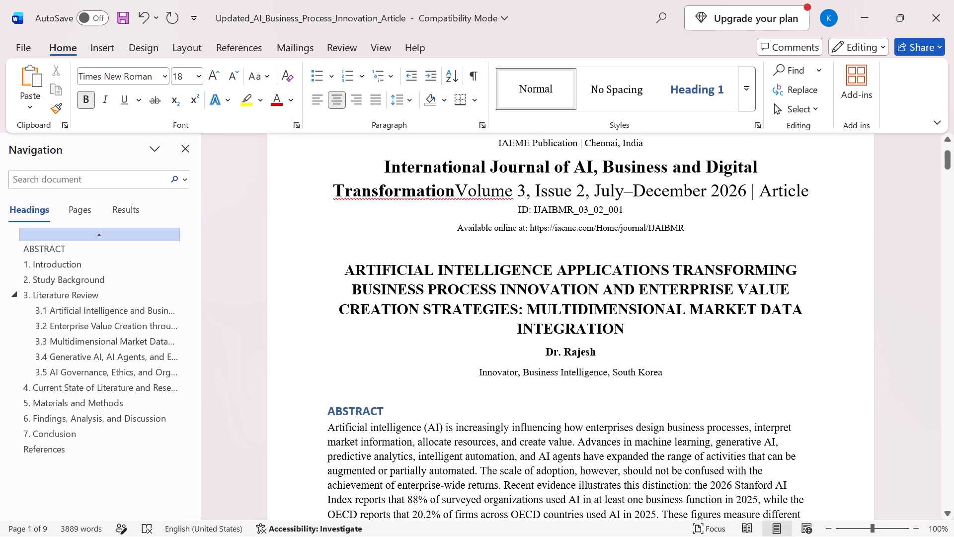
# Check the article title's font size and set only the journal name to the matching size 15.
pyautogui.click(342, 270)
pyautogui.moveTo(342, 270); pyautogui.dragTo(566, 338)
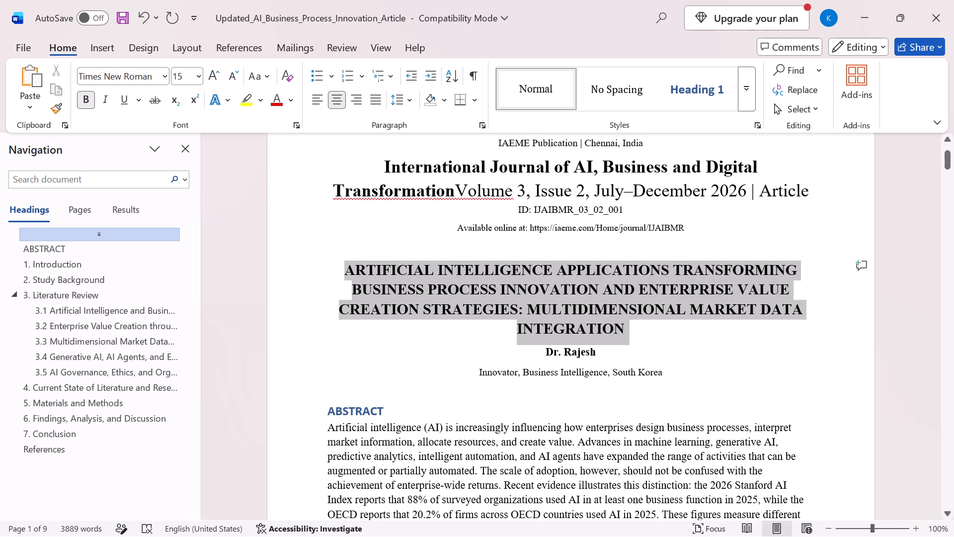
pyautogui.moveTo(566, 338); pyautogui.dragTo(619, 343)
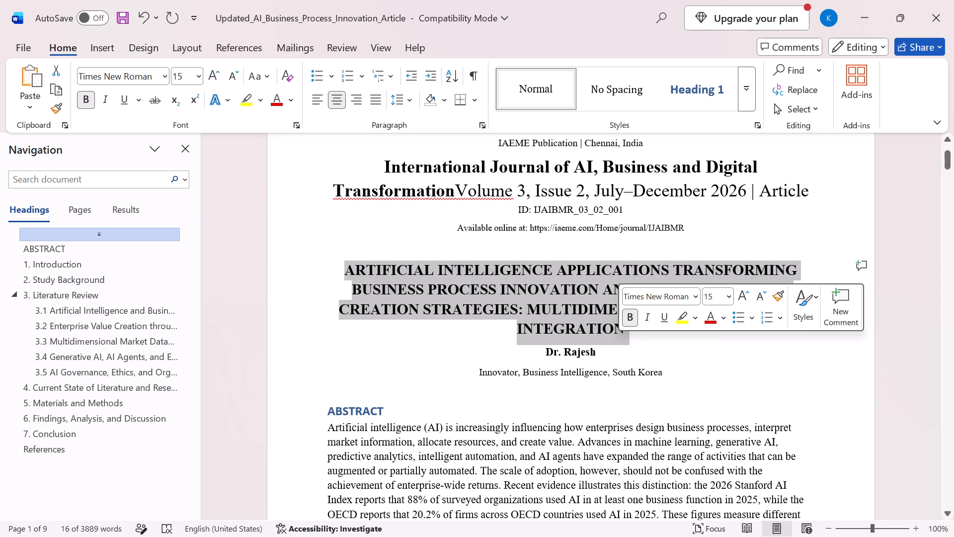
pyautogui.moveTo(386, 165); pyautogui.dragTo(450, 195)
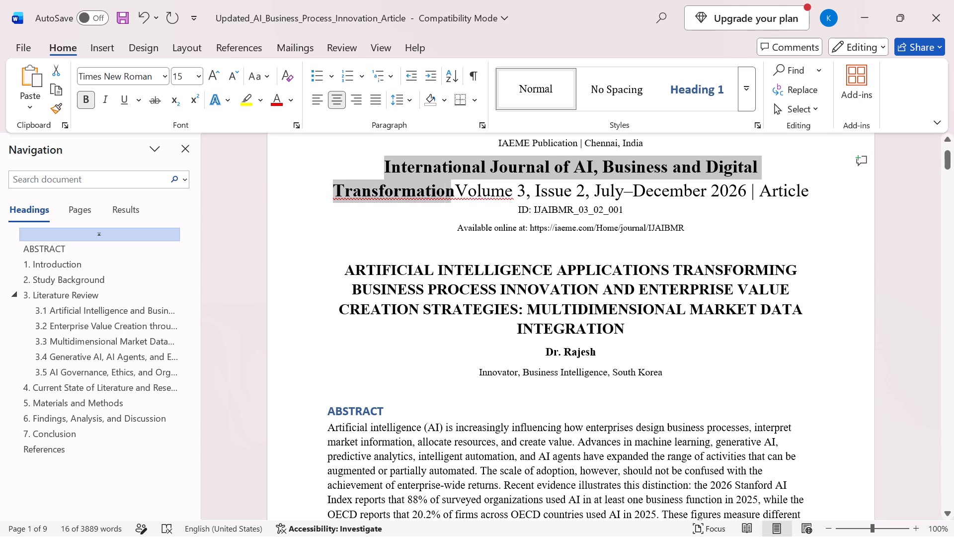
pyautogui.moveTo(450, 195); pyautogui.dragTo(460, 196)
pyautogui.hscroll(1, 81, 49)
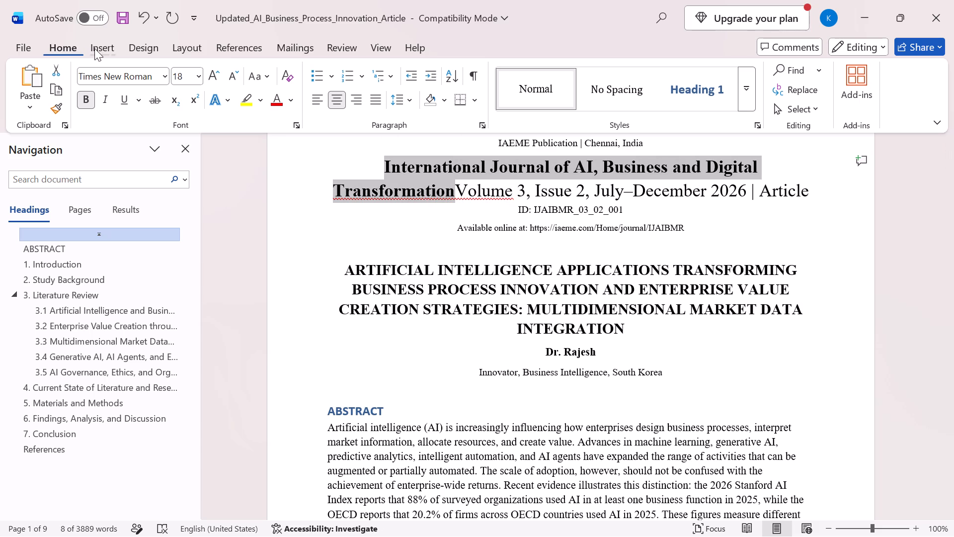
pyautogui.hscroll(1, 94, 48)
pyautogui.click(176, 74)
pyautogui.press('Tab')
pyautogui.write('15')
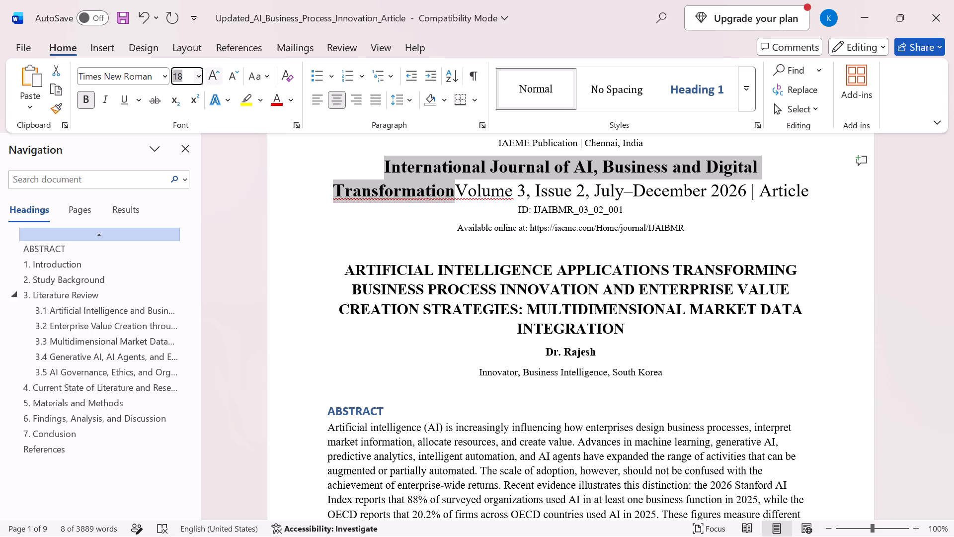
pyautogui.click(185, 77)
pyautogui.press('BackSpace')
pyautogui.write('15')
pyautogui.press('Return')
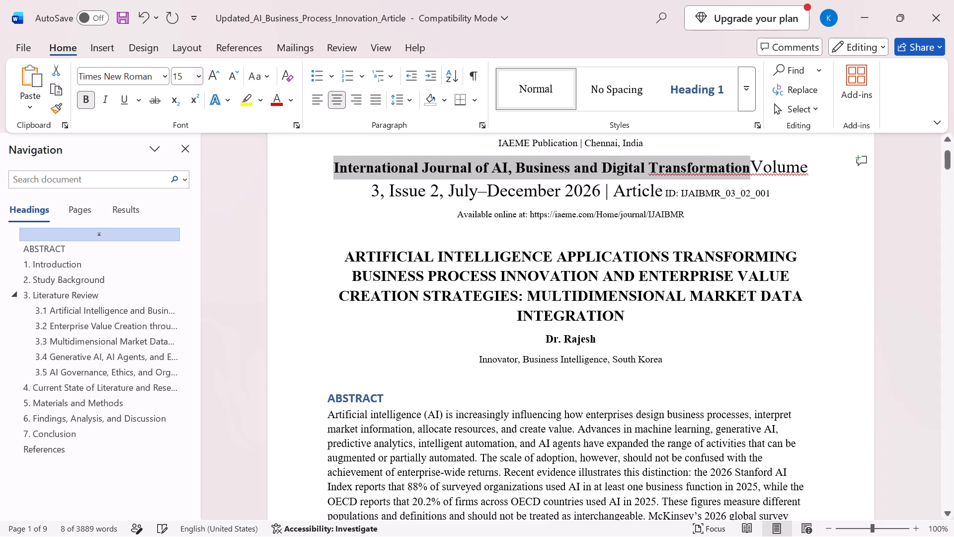
# Move the "Volume 3, Issue 2" text onto its own line below the journal name.
pyautogui.click(752, 166)
pyautogui.press('Return')
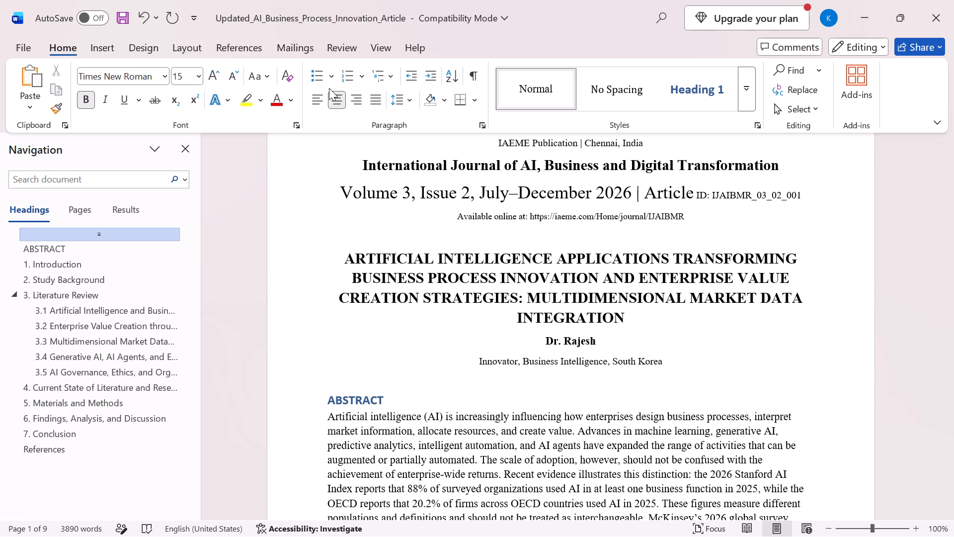
# Set the line spacing of the volume and issue line to 1.5.
pyautogui.click(412, 97)
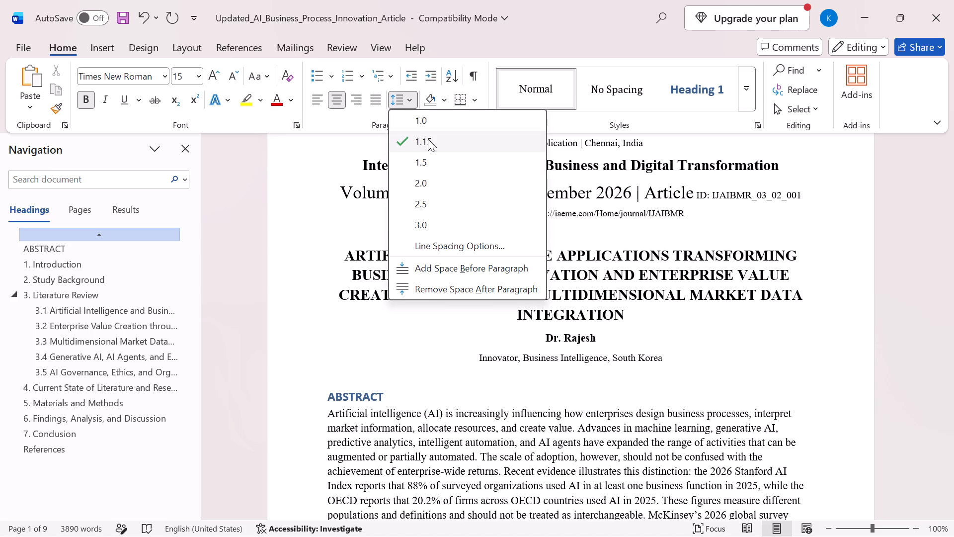
pyautogui.click(428, 165)
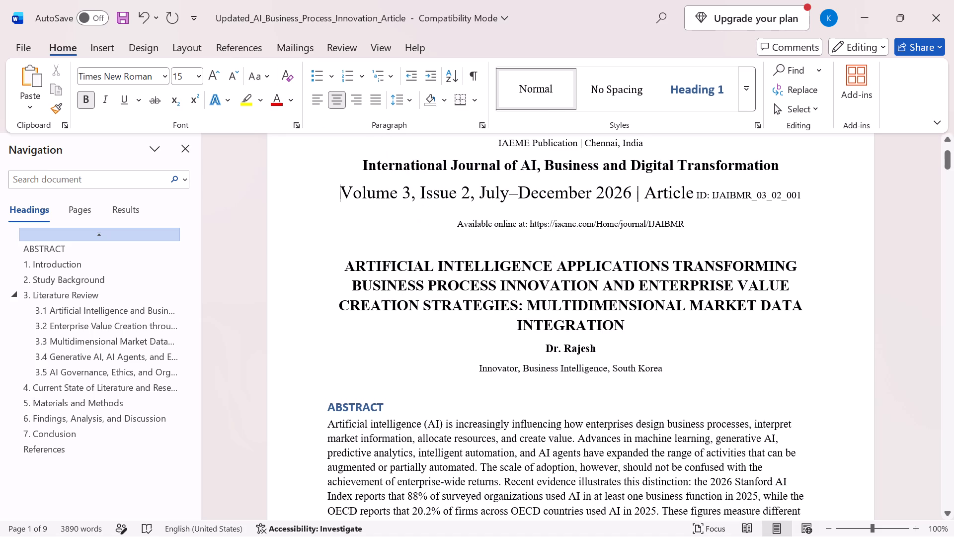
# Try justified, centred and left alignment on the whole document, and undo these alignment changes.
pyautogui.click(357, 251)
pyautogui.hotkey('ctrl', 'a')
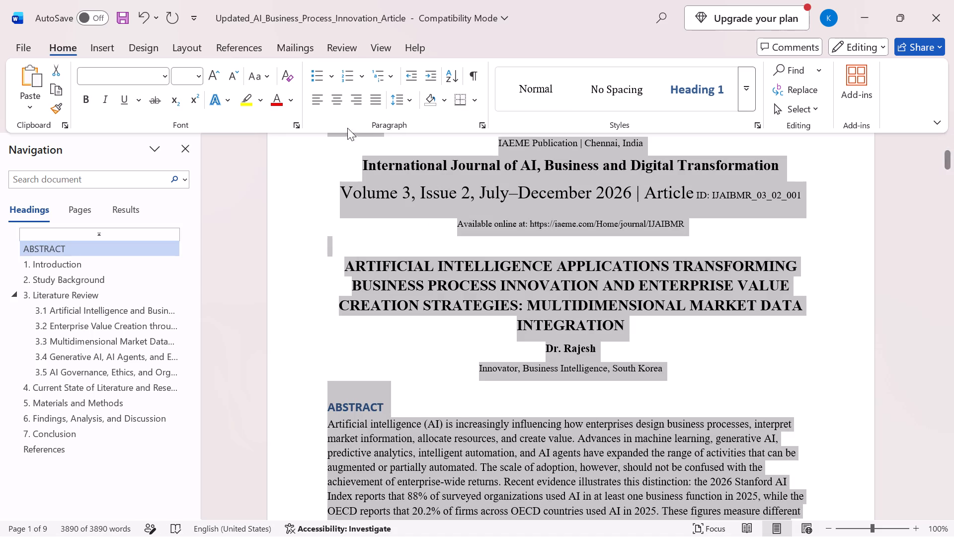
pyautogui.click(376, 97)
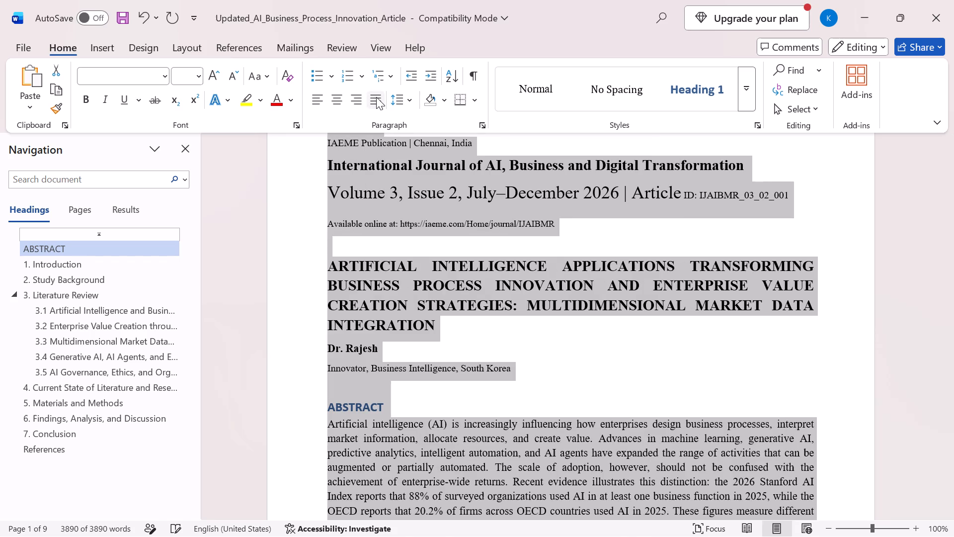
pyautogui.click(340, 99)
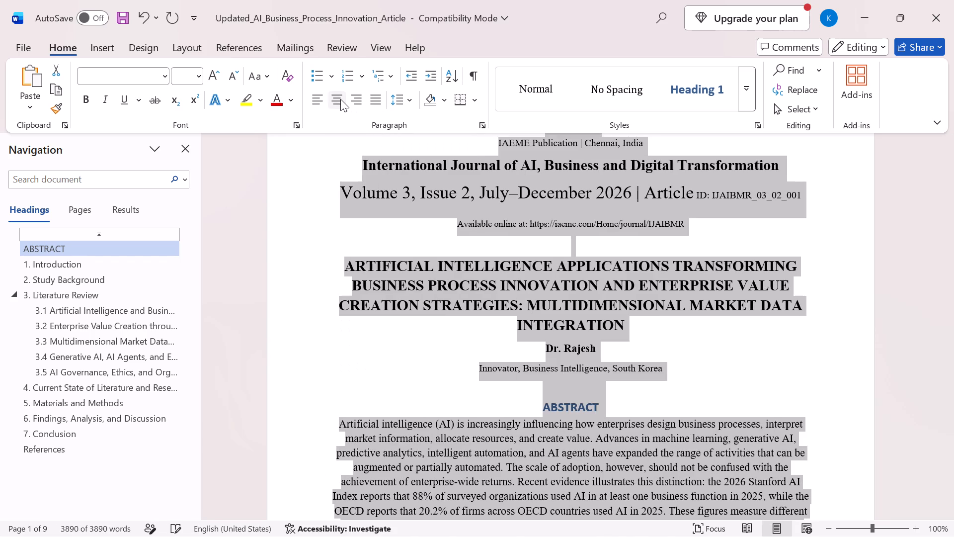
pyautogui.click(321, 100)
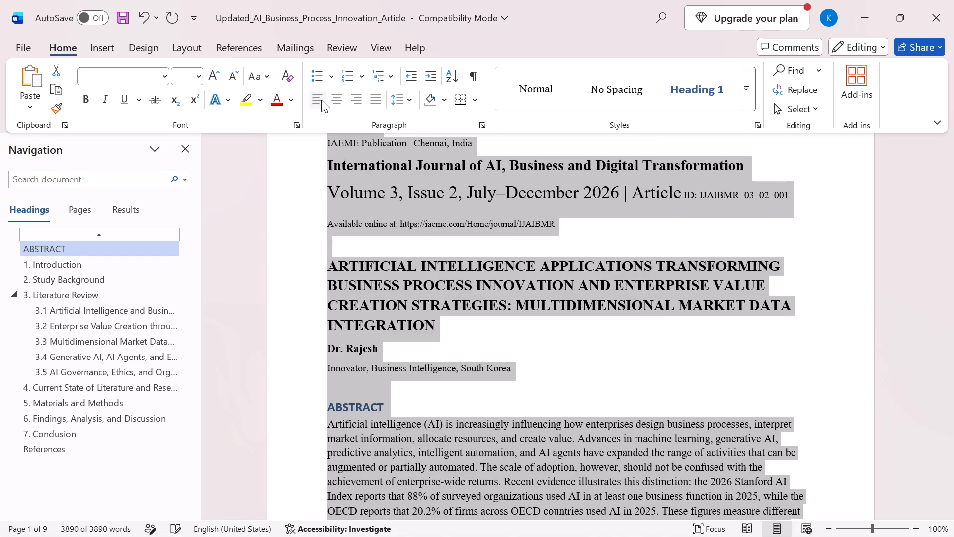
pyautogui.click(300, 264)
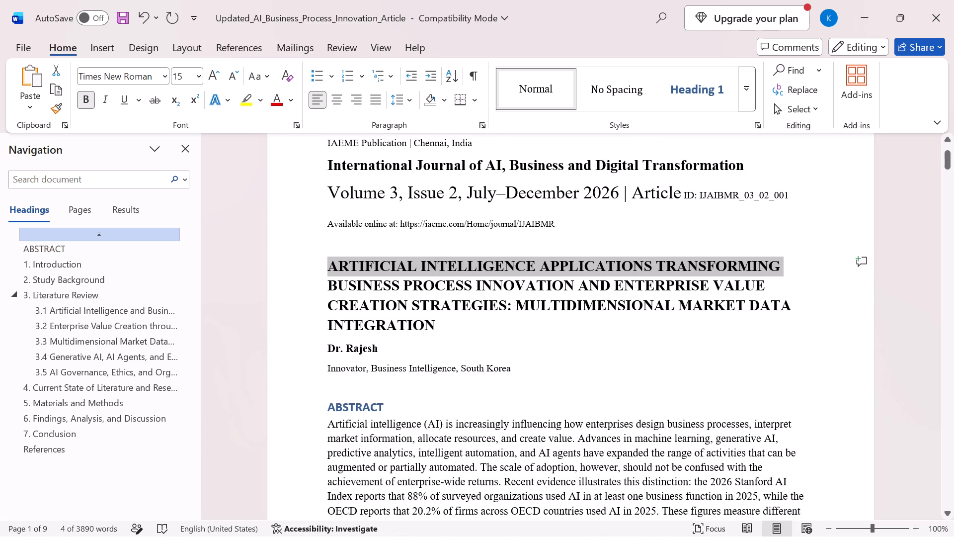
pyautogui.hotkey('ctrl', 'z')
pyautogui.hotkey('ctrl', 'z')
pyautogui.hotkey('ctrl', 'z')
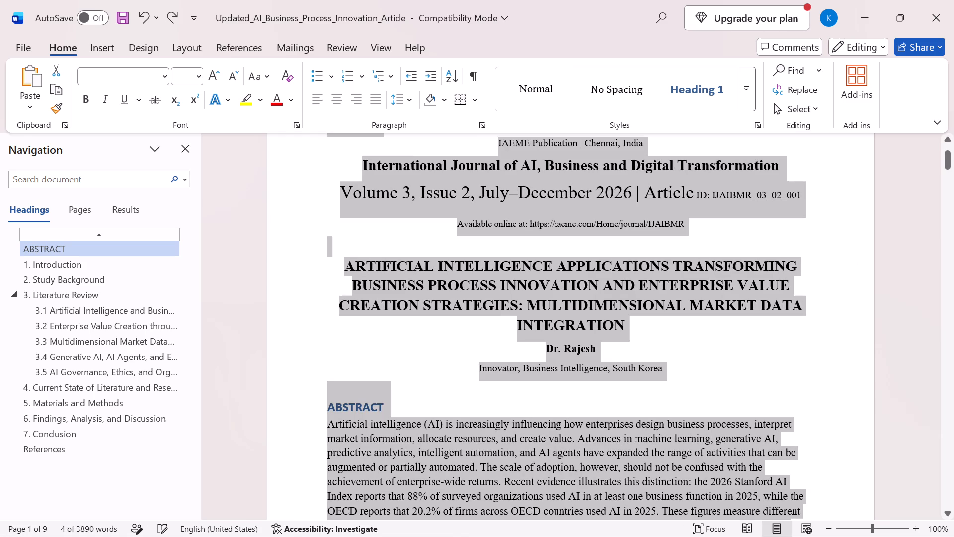
# Set the line spacing of the article title "Artificial Intelligence Applications Transforming Business Process Innovation…" to 1.5.
pyautogui.click(305, 277)
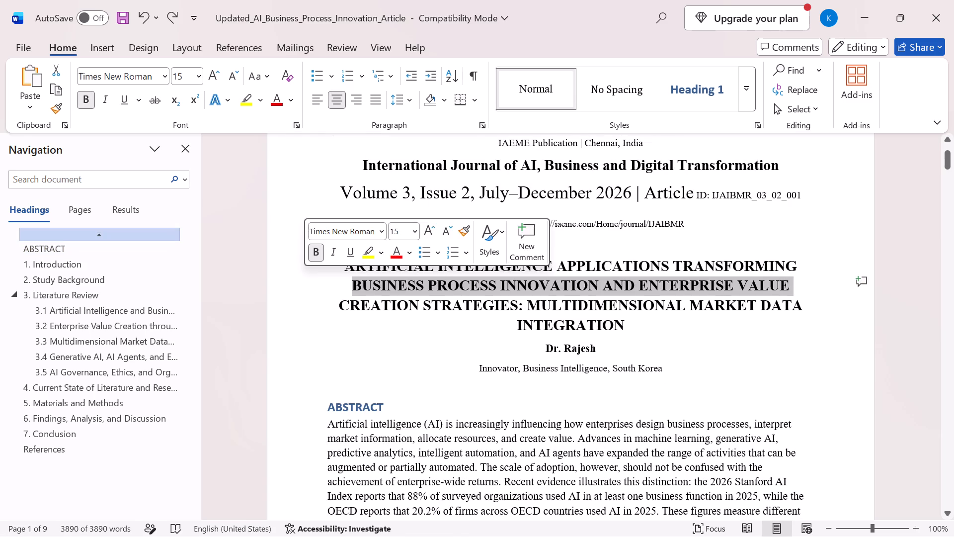
pyautogui.scroll(2, 430, 353)
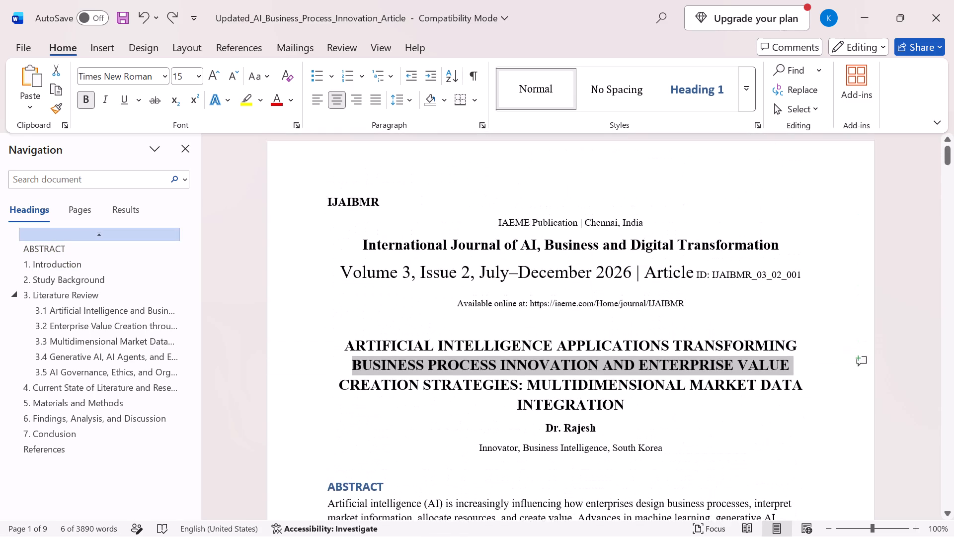
pyautogui.click(496, 407)
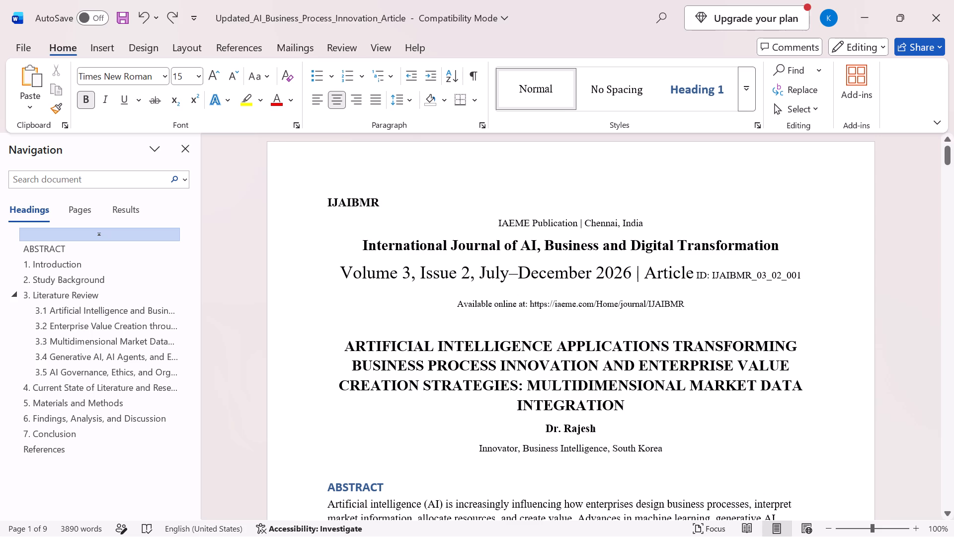
pyautogui.click(390, 81)
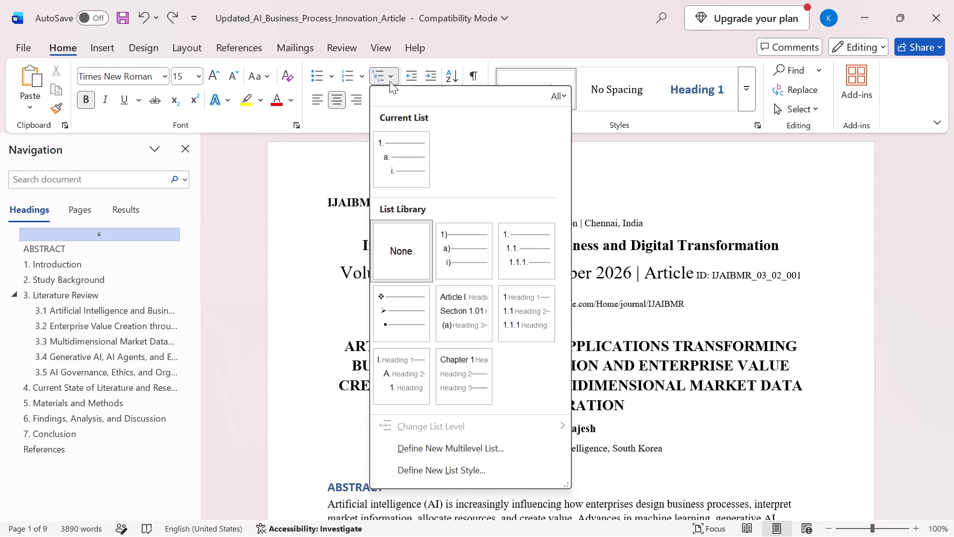
pyautogui.click(390, 81)
pyautogui.click(416, 105)
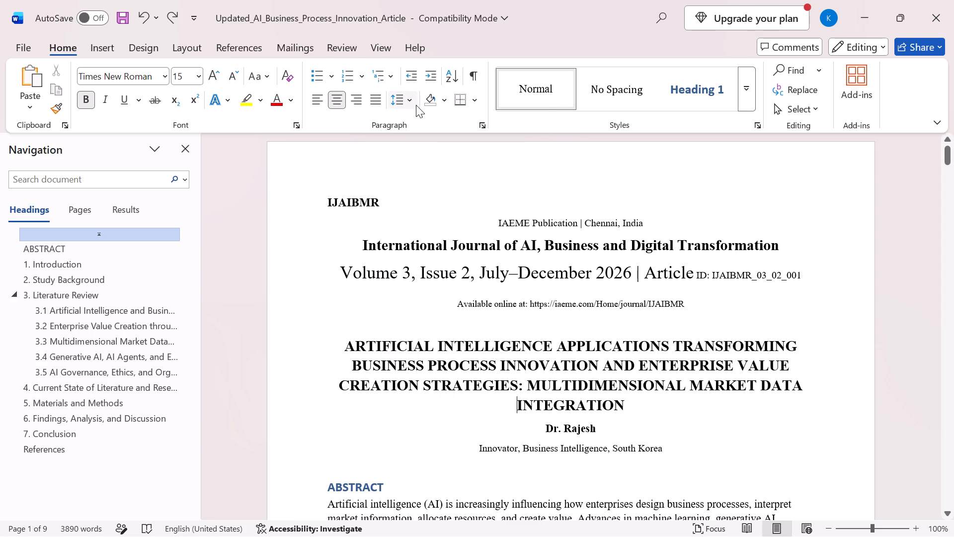
pyautogui.click(433, 163)
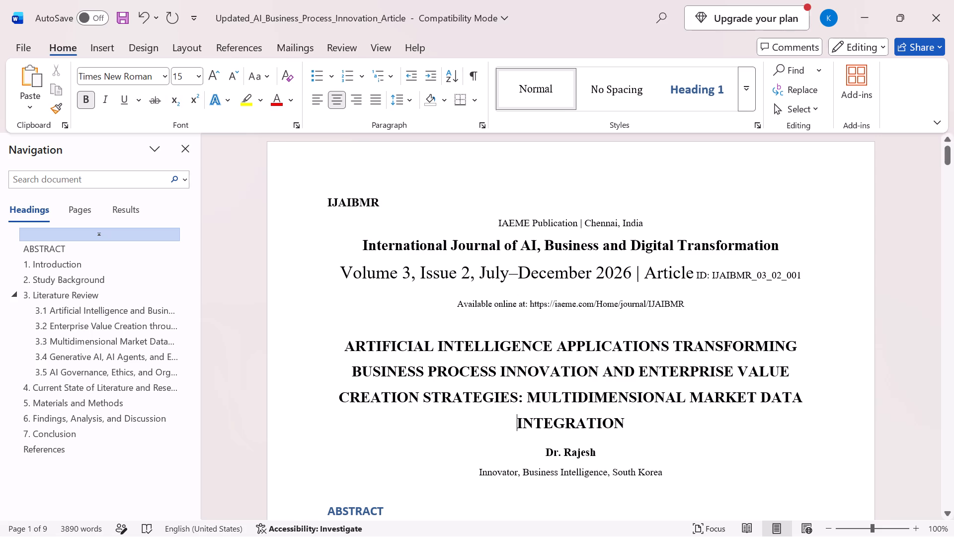
# Delete the "IJAIBMR" line above "IAEME Publication | Chennai, India" on the first page.
pyautogui.moveTo(386, 204); pyautogui.dragTo(349, 206)
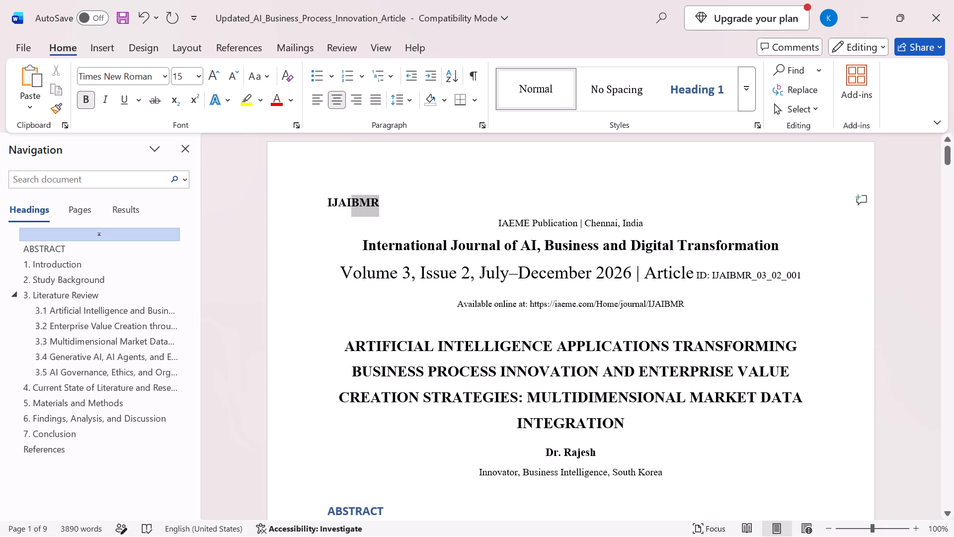
pyautogui.moveTo(349, 206); pyautogui.dragTo(319, 205)
pyautogui.moveTo(319, 205); pyautogui.dragTo(319, 204)
pyautogui.press('BackSpace')
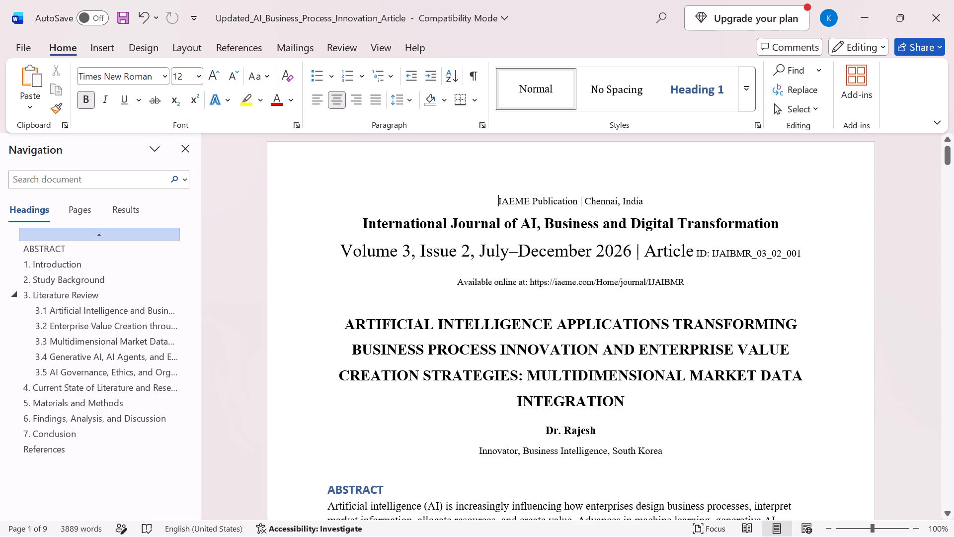
# Add a new line reading "Pg.no:" directly below the volume, issue and article ID line.
pyautogui.click(805, 257)
pyautogui.press('Return')
pyautogui.write('pg')
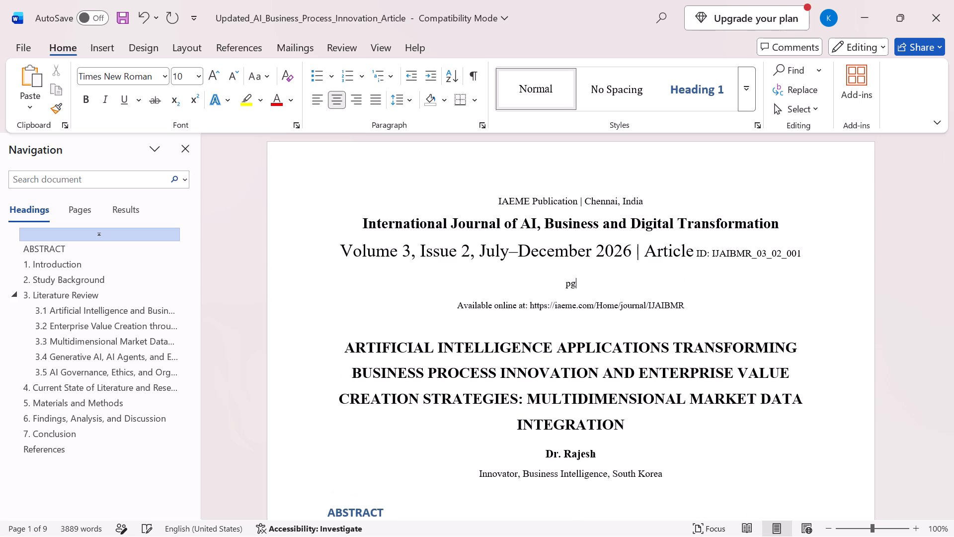
pyautogui.write('.no')
pyautogui.press('space')
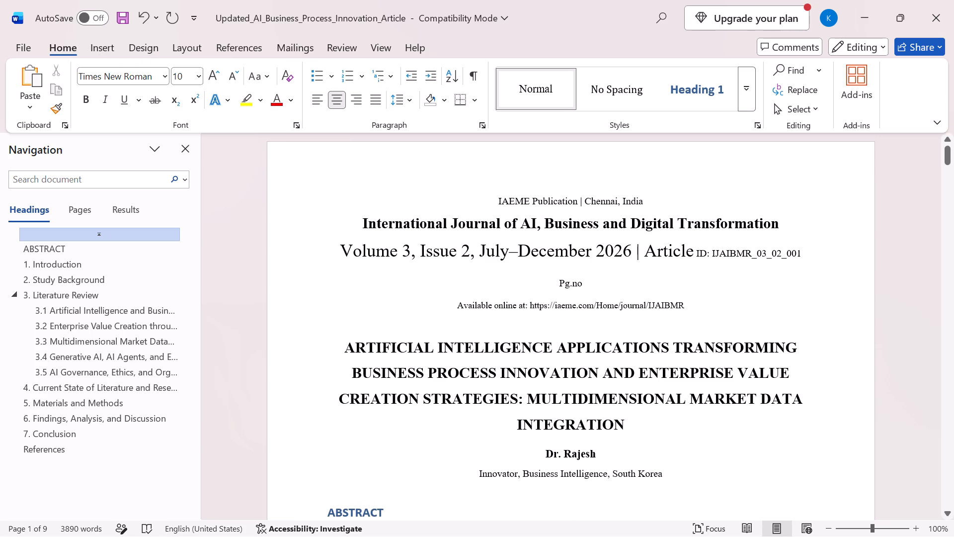
pyautogui.press('BackSpace')
pyautogui.hotkey('shift', ':')
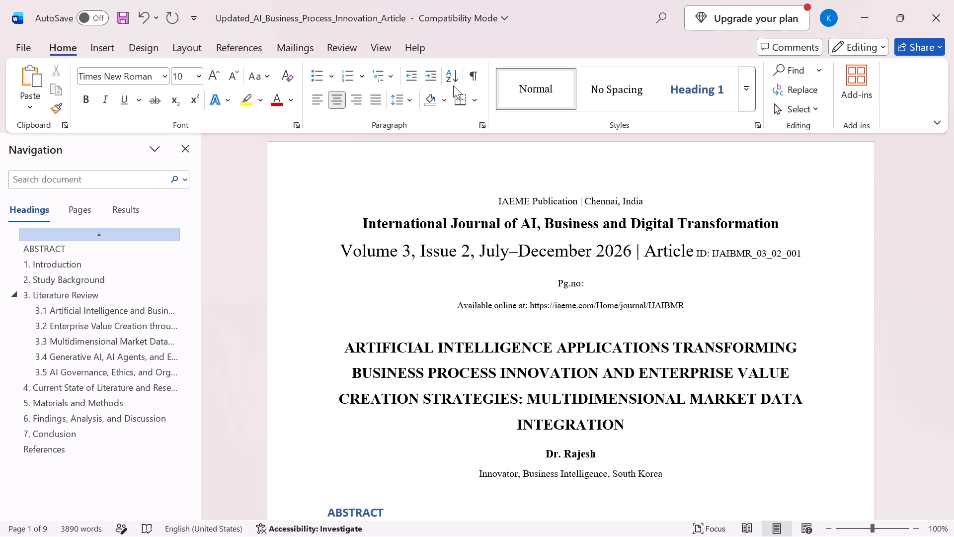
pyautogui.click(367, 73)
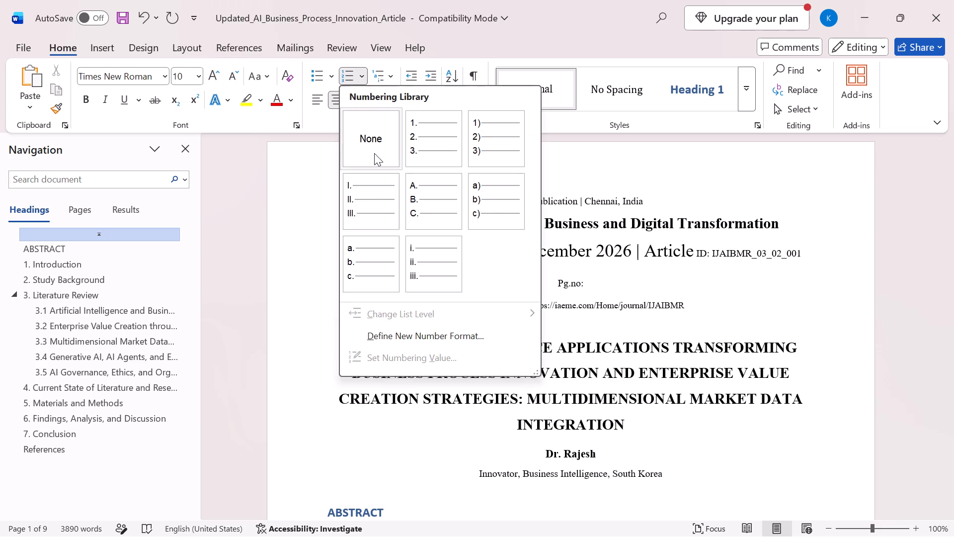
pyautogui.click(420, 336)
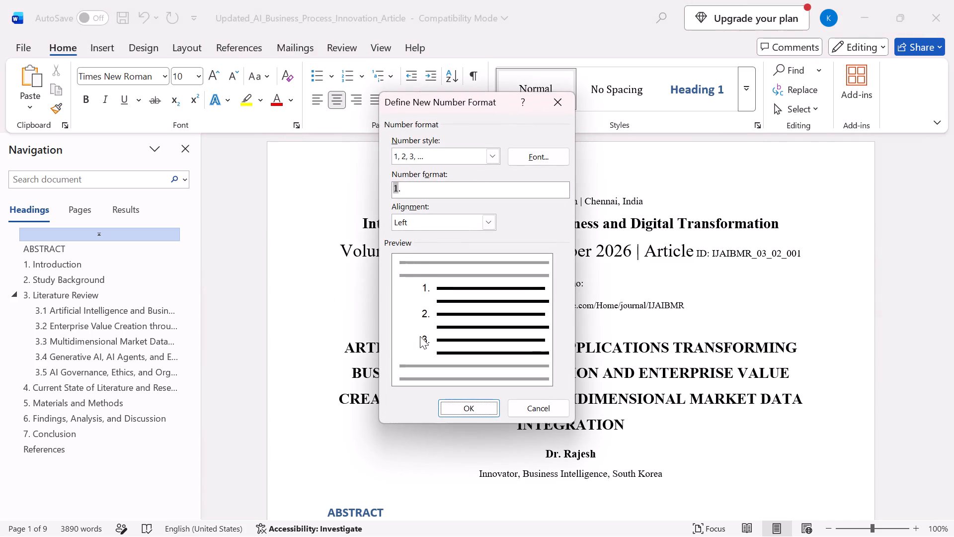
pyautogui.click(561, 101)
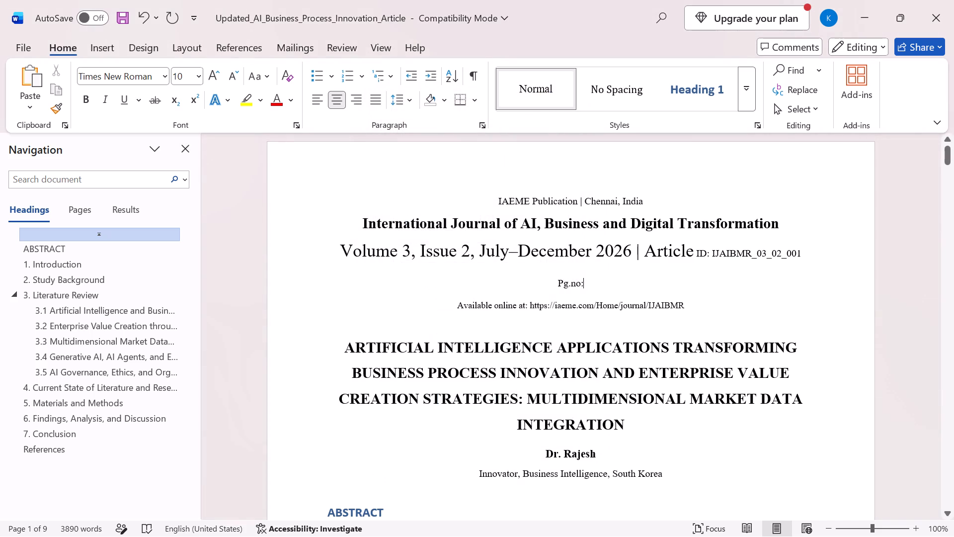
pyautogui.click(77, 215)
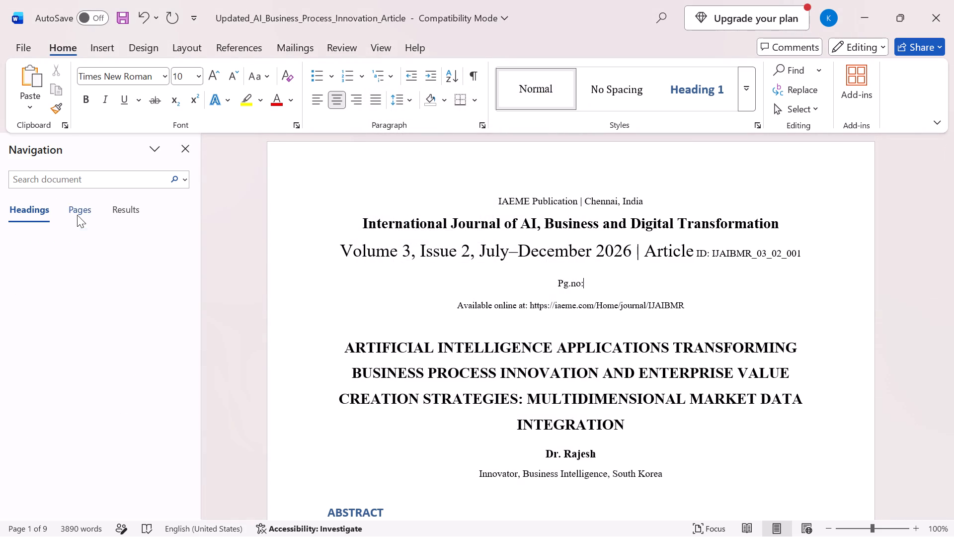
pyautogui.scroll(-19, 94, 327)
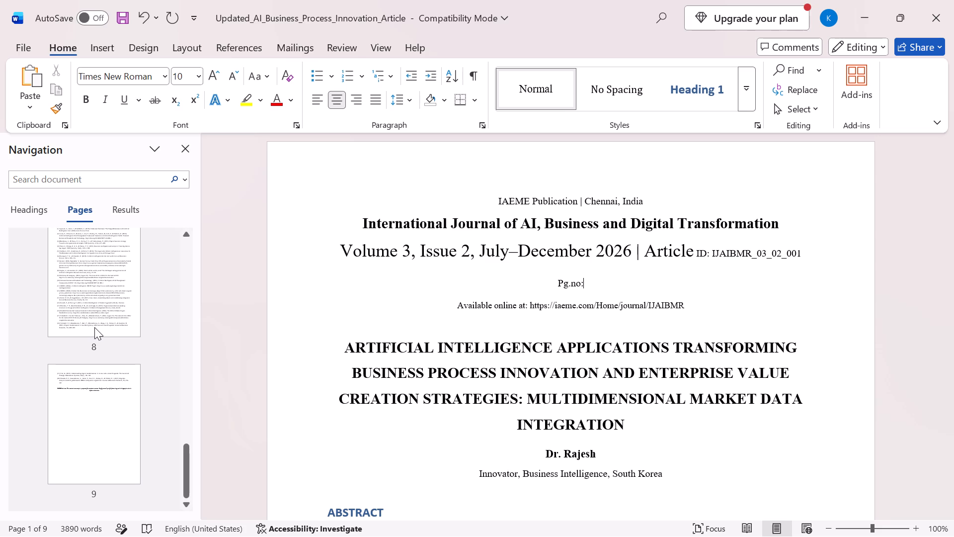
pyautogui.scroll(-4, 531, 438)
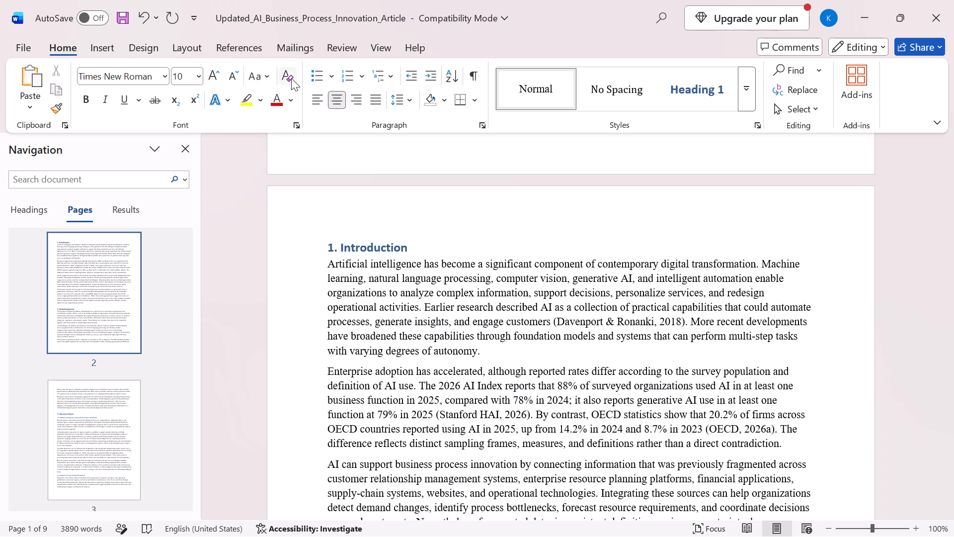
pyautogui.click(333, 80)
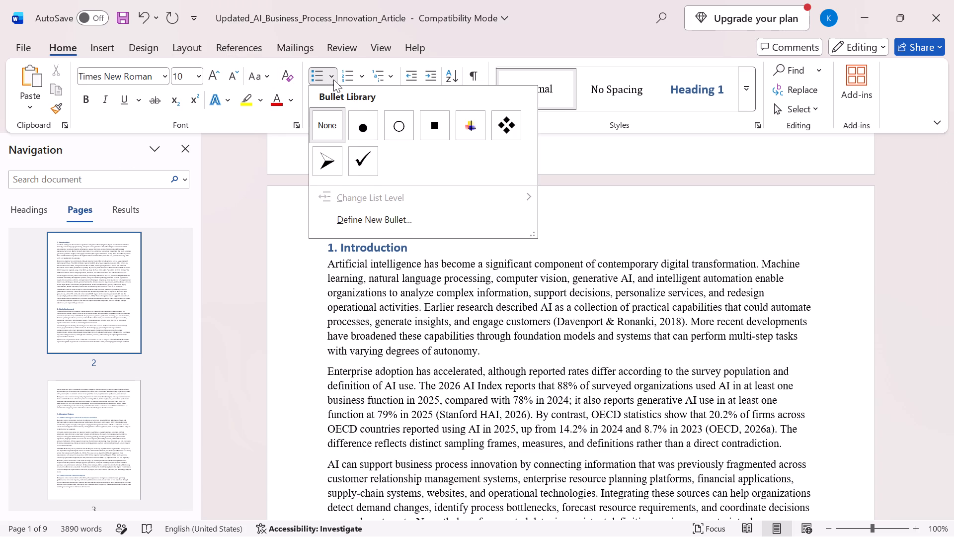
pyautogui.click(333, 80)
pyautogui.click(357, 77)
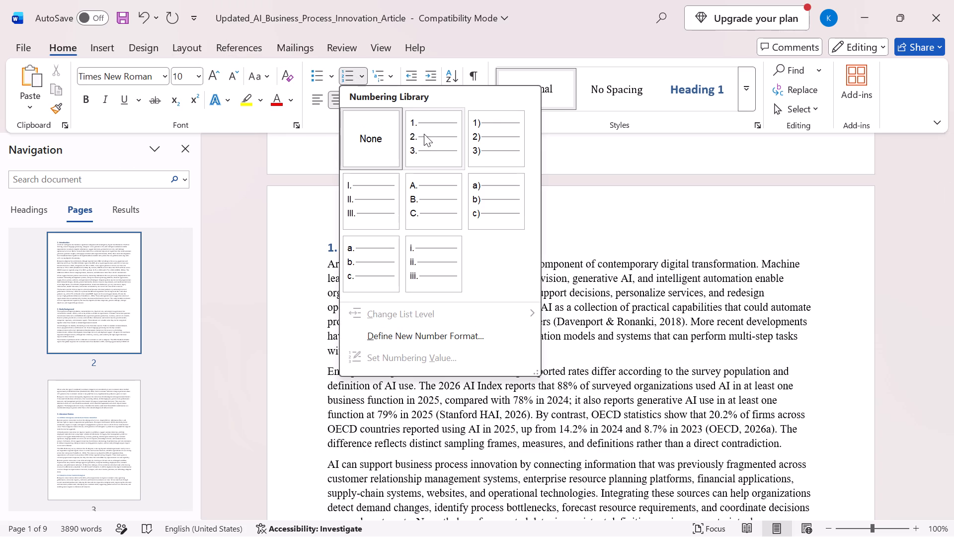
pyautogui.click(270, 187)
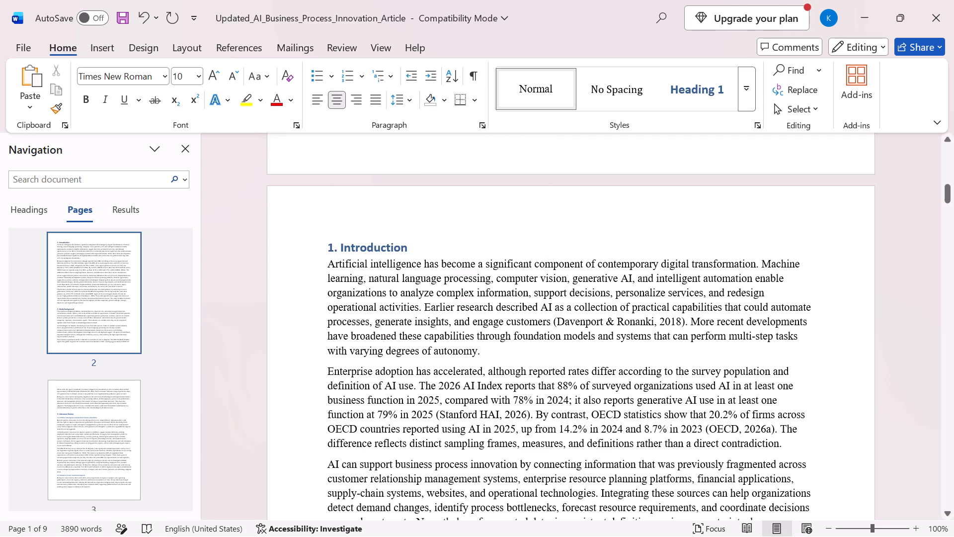
# Insert page numbers at the bottom of the pages in the centred Plain Number 2 style.
pyautogui.click(104, 48)
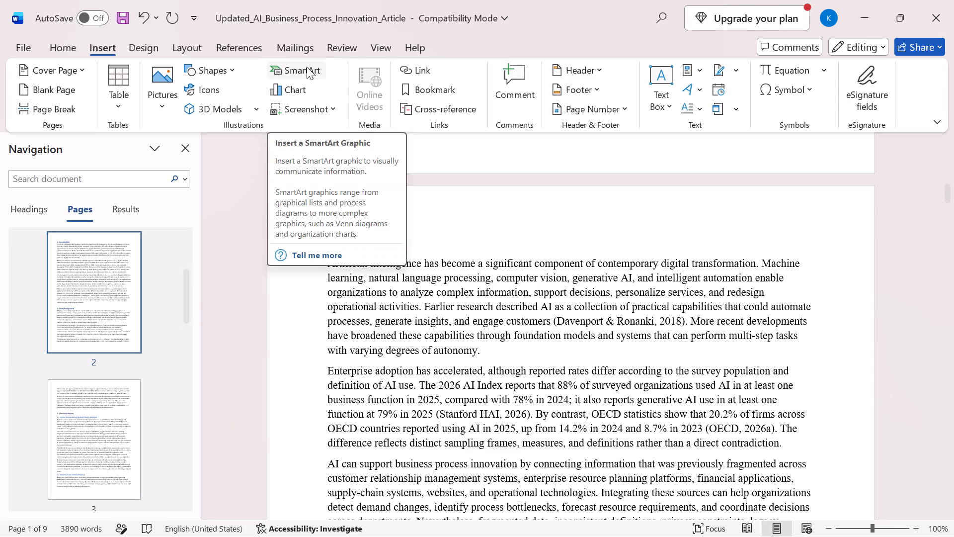
pyautogui.click(597, 102)
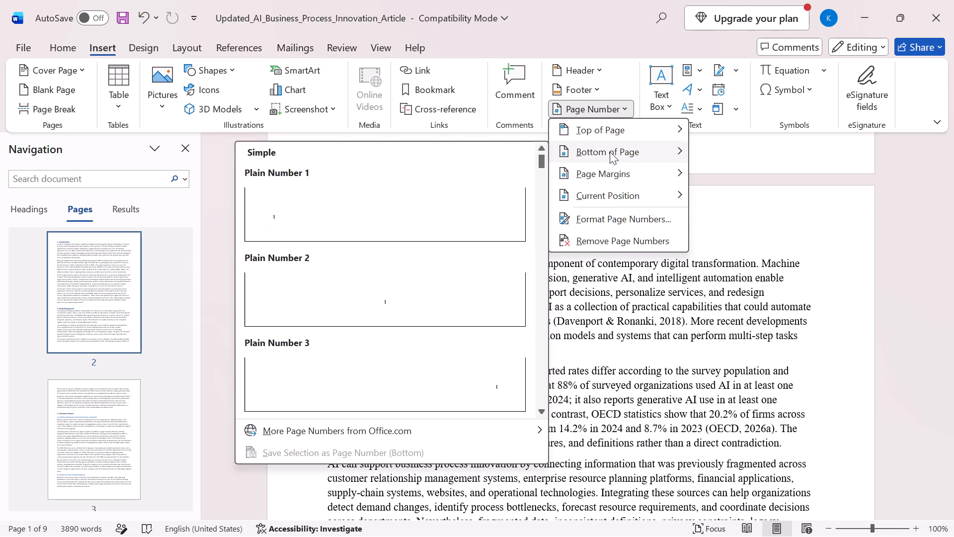
pyautogui.click(472, 293)
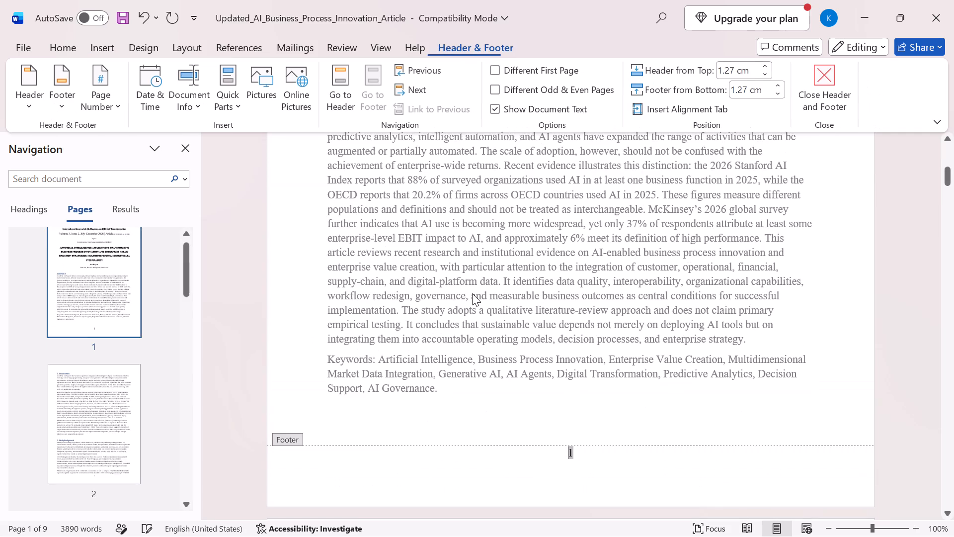
pyautogui.scroll(-1, 472, 293)
pyautogui.scroll(6, 472, 293)
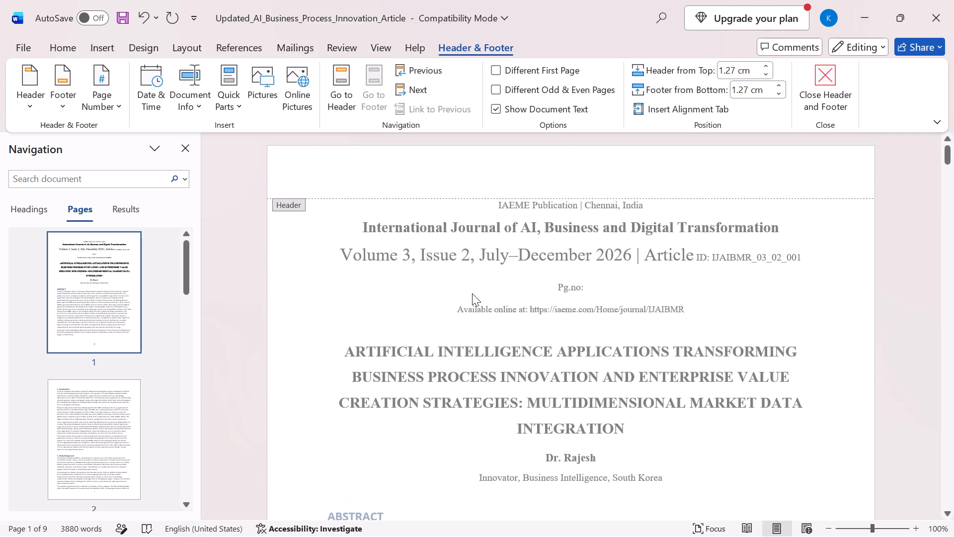
pyautogui.click(441, 179)
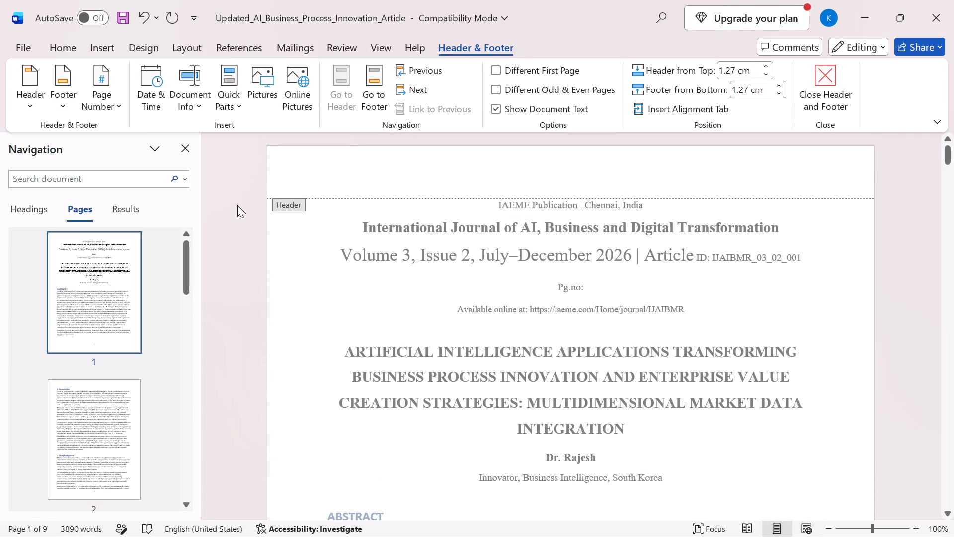
pyautogui.click(237, 205)
# Close the Navigation pane.
pyautogui.click(188, 153)
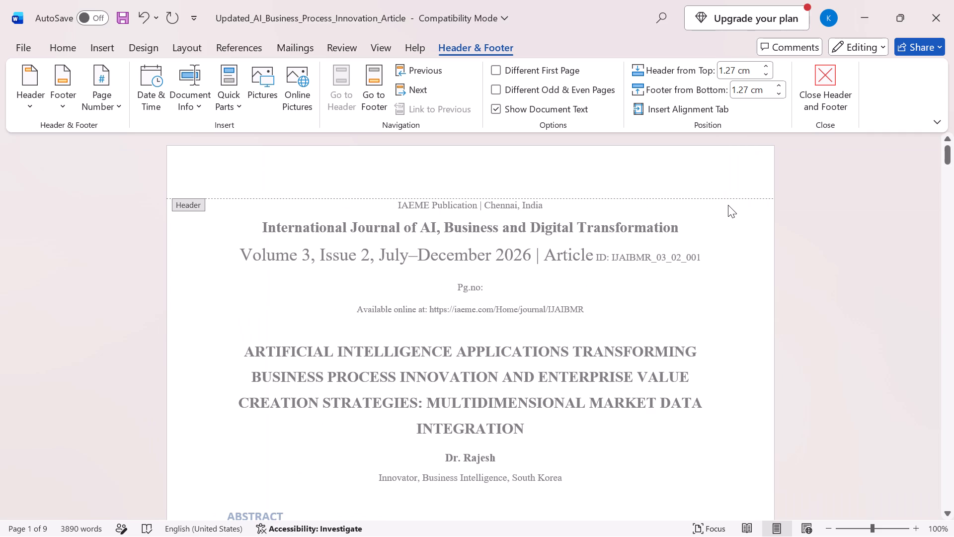
# Check the page number in the first page's footer, leave footer editing and return to the start of the article.
pyautogui.scroll(-5, 728, 205)
pyautogui.click(728, 205)
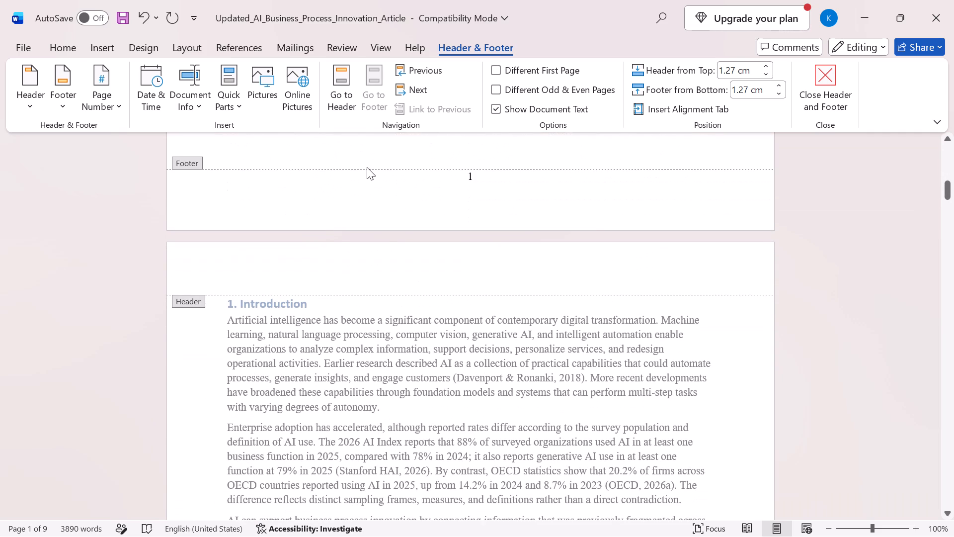
pyautogui.click(53, 41)
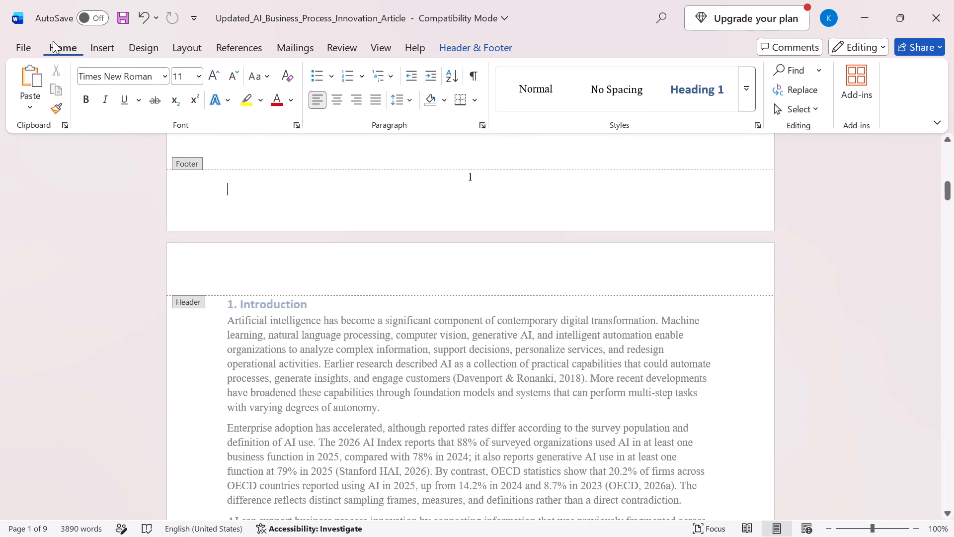
pyautogui.doubleClick(213, 156)
pyautogui.click(213, 156)
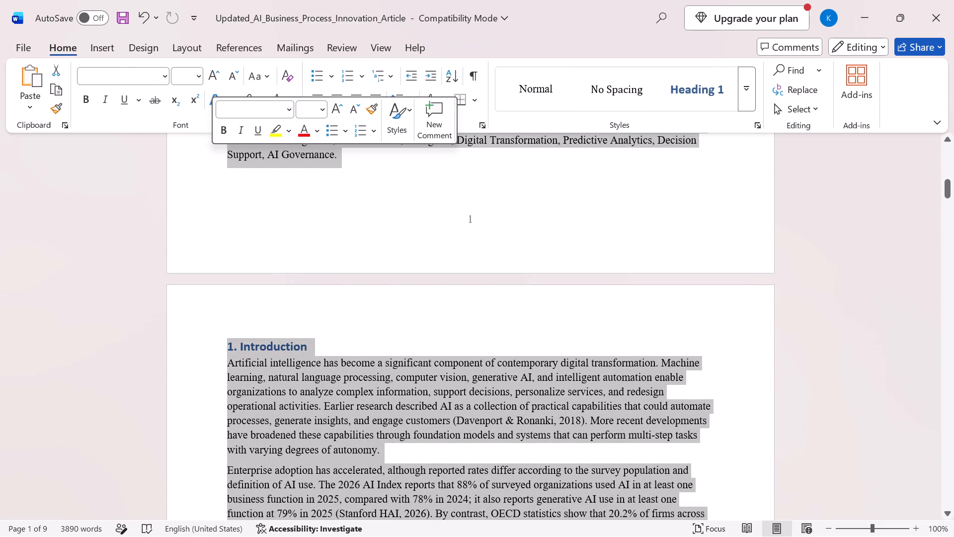
pyautogui.click(215, 200)
pyautogui.scroll(6, 215, 200)
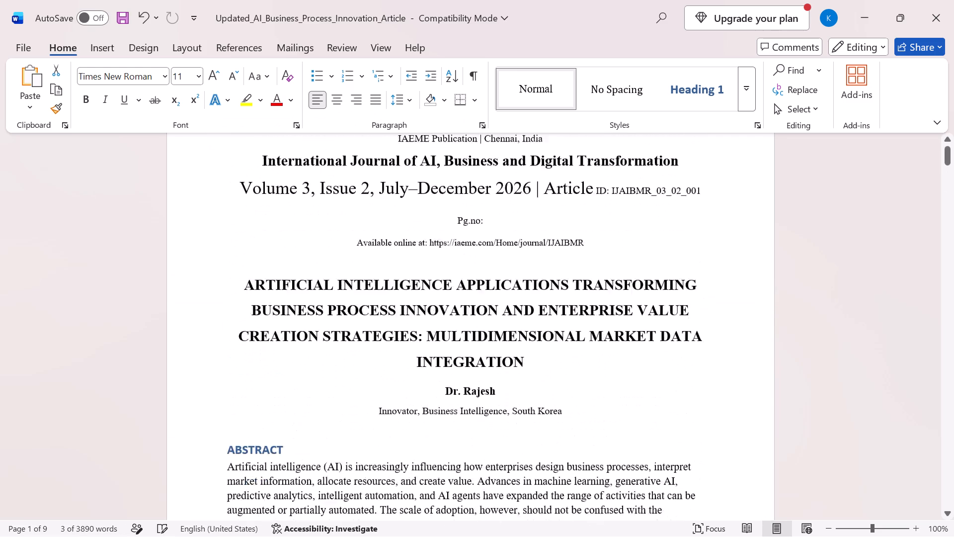
pyautogui.scroll(1, 215, 200)
# Save the document to the Desktop as "International Journal of AI, Business and Digital Transformation", copying the name from cell A1 of the Google Sheets spreadsheet in Chrome.
pyautogui.click(16, 48)
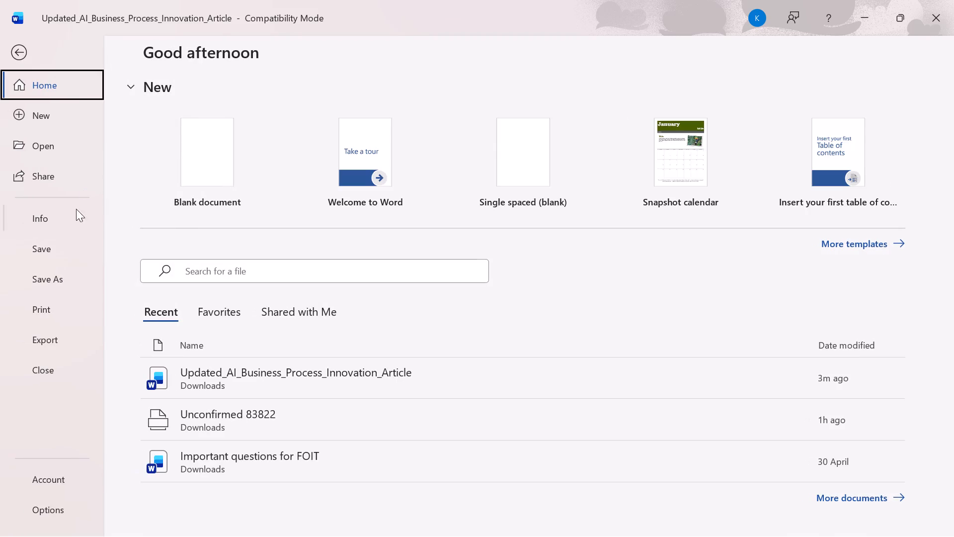
pyautogui.click(65, 282)
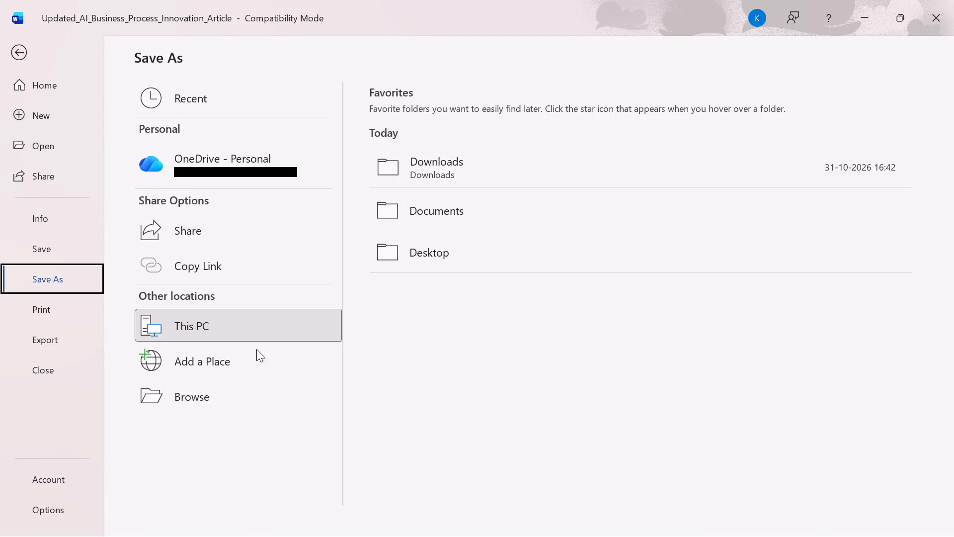
pyautogui.doubleClick(414, 259)
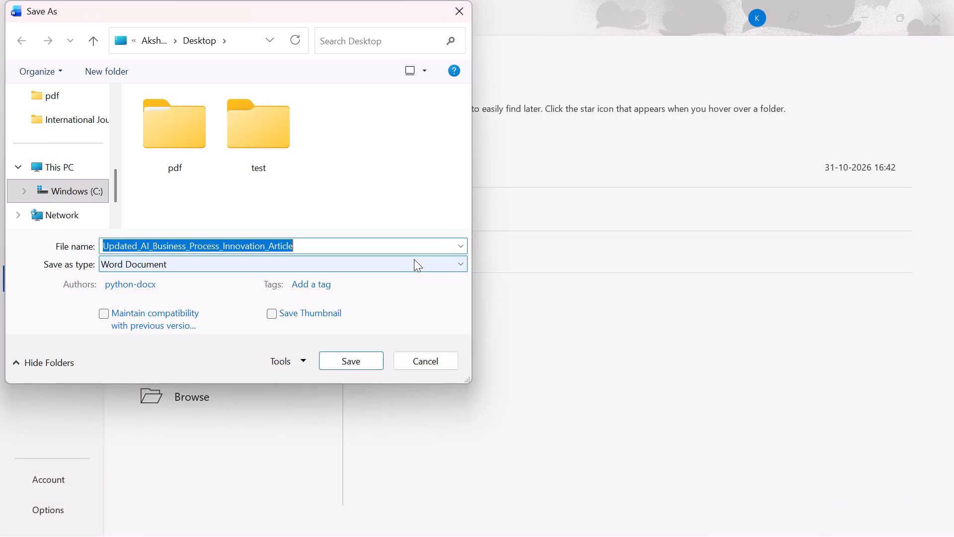
pyautogui.click(423, 360)
pyautogui.hotkey('alt', 'Tab')
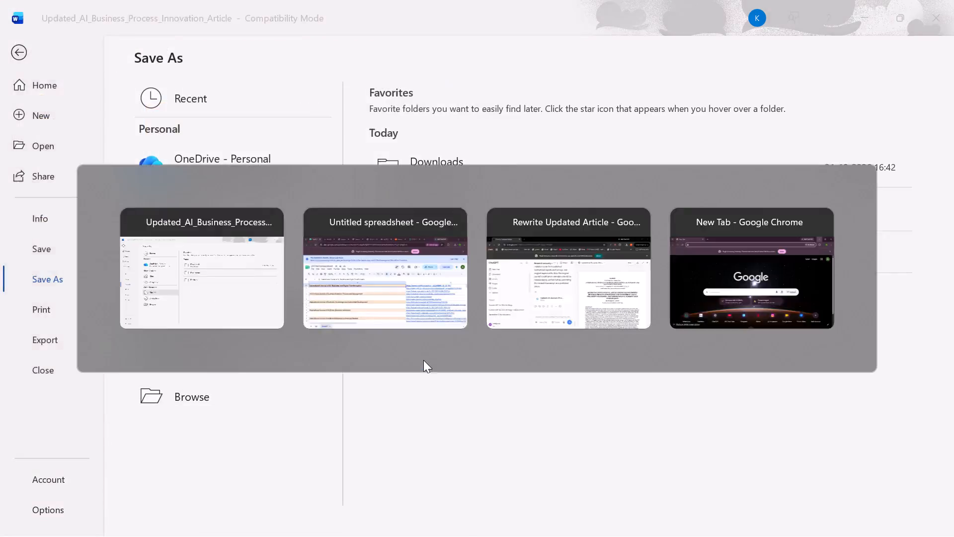
pyautogui.hotkey('ctrl', 'c')
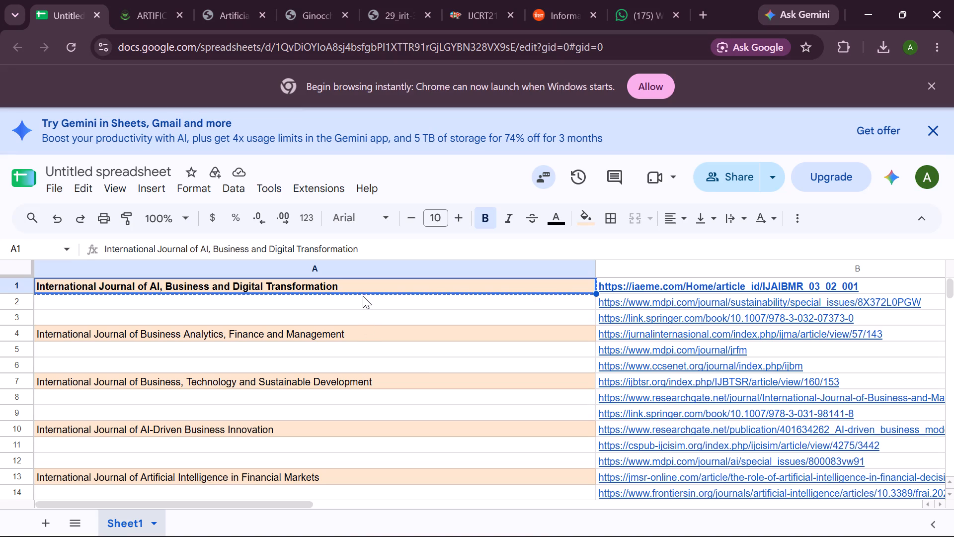
pyautogui.hotkey('alt', 'Tab')
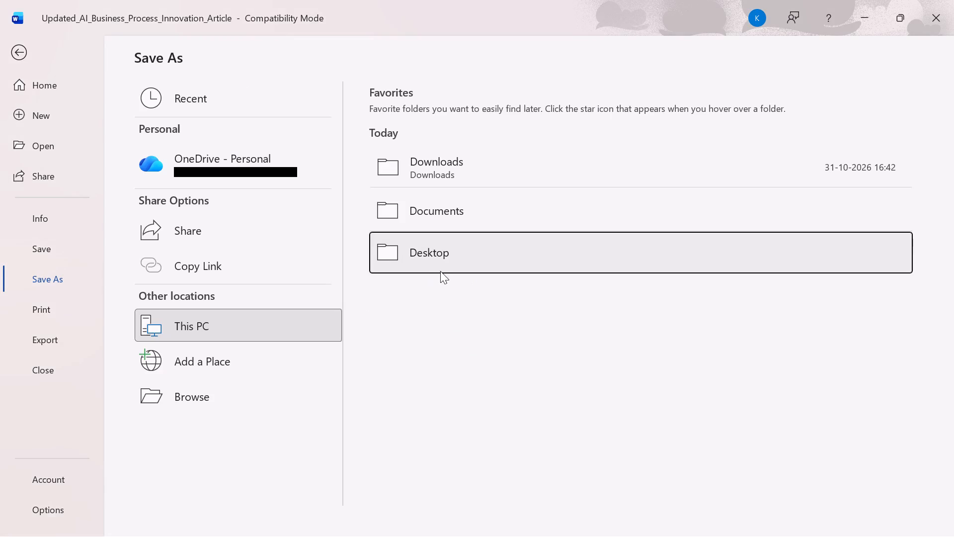
pyautogui.doubleClick(450, 263)
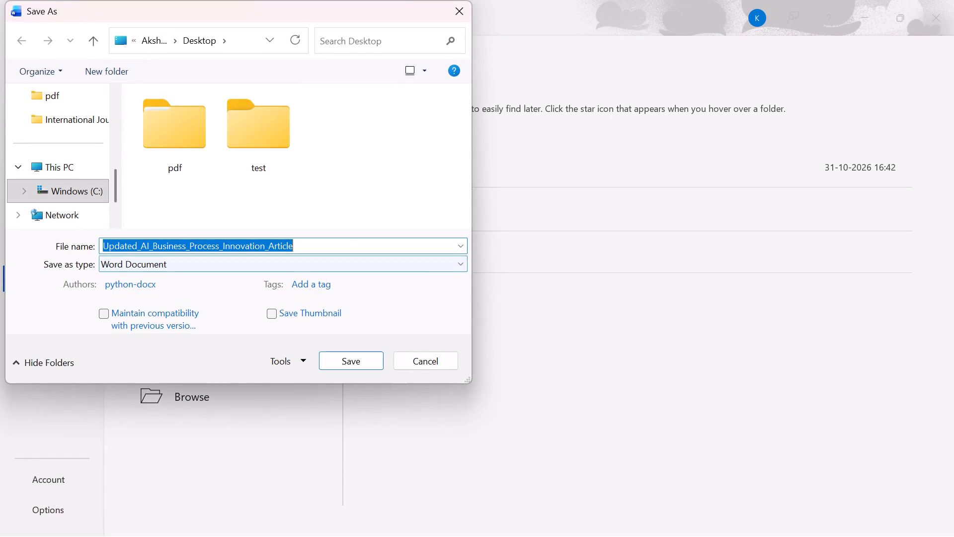
pyautogui.hotkey('ctrl', 'v')
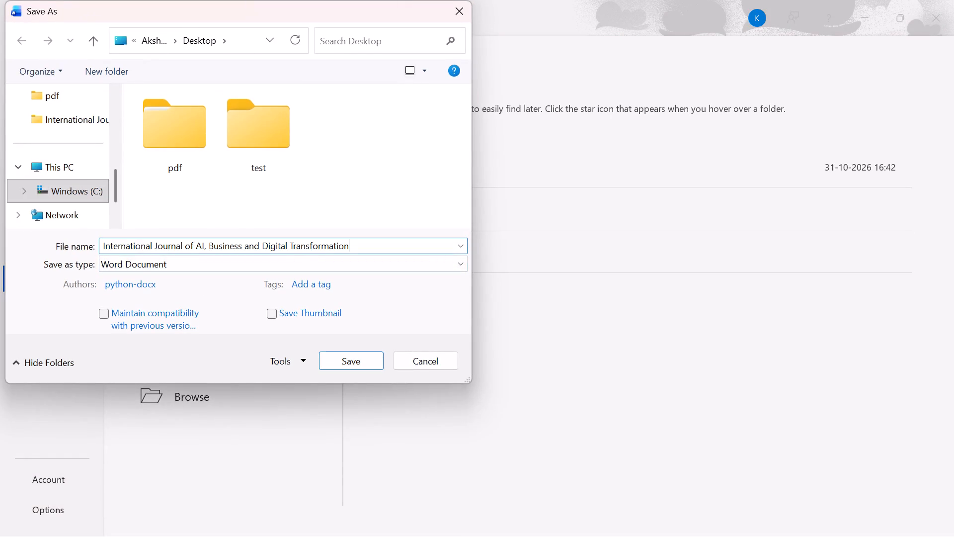
# Append 1 to the file name and save the document to the Desktop in the newest Word format.
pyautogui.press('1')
pyautogui.press('Return')
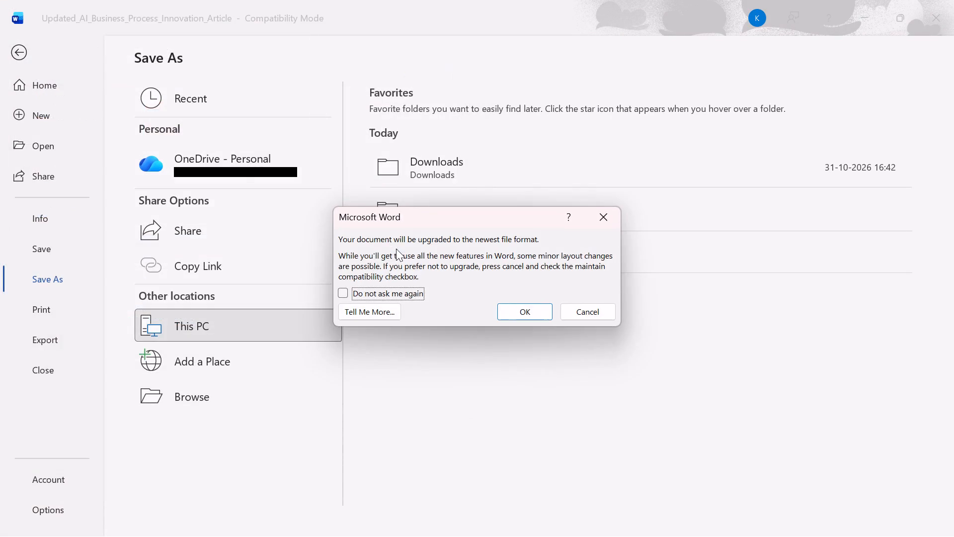
pyautogui.click(510, 308)
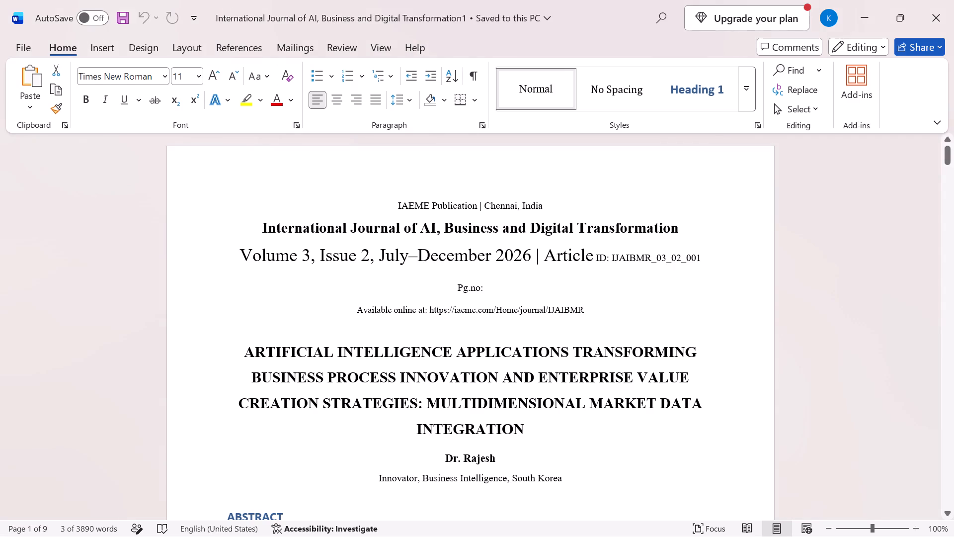
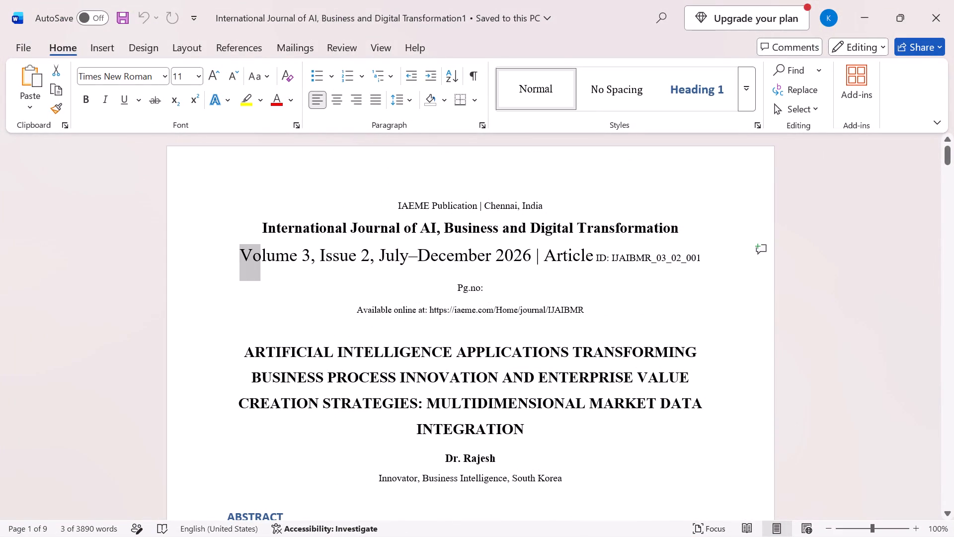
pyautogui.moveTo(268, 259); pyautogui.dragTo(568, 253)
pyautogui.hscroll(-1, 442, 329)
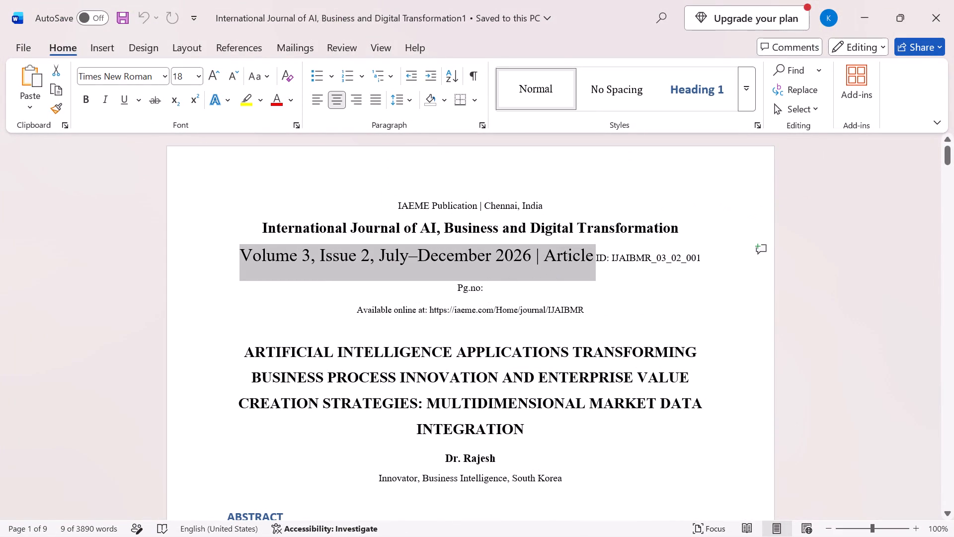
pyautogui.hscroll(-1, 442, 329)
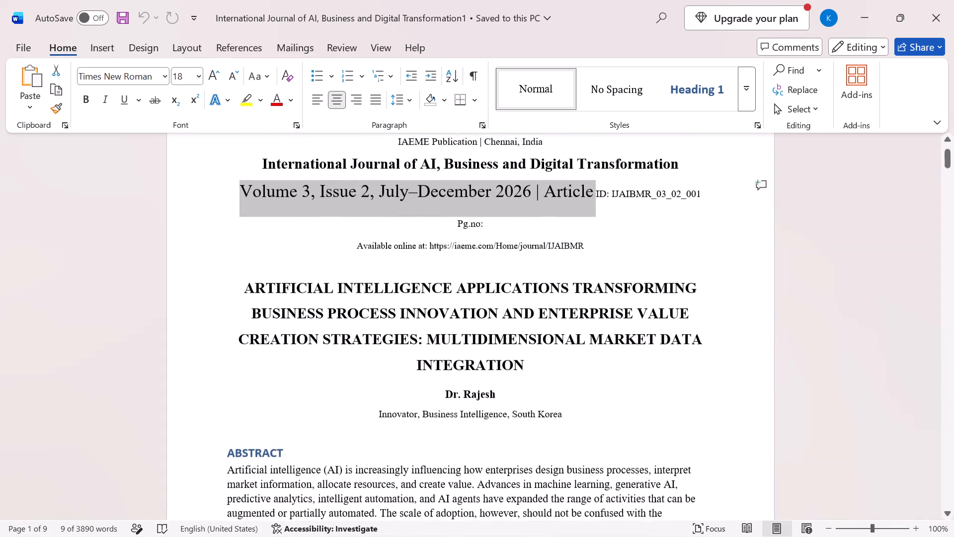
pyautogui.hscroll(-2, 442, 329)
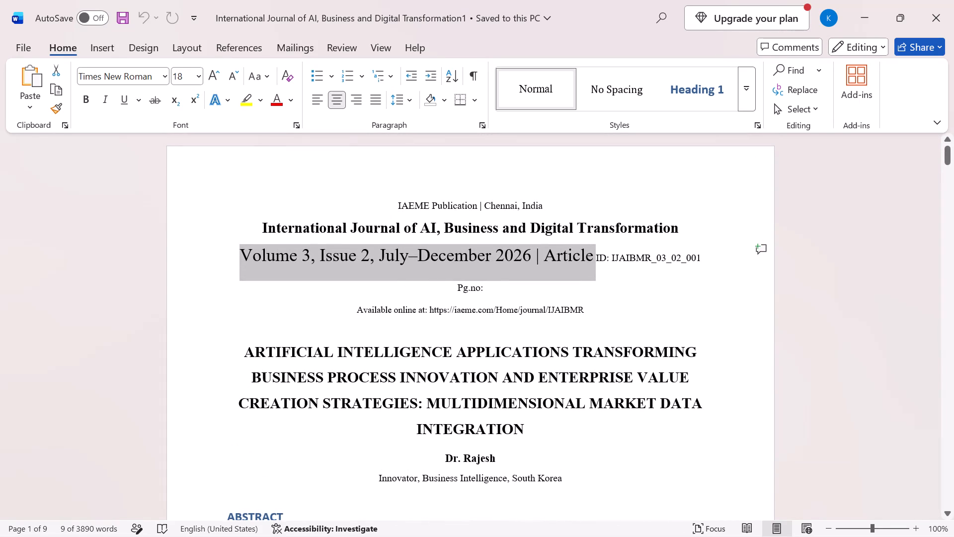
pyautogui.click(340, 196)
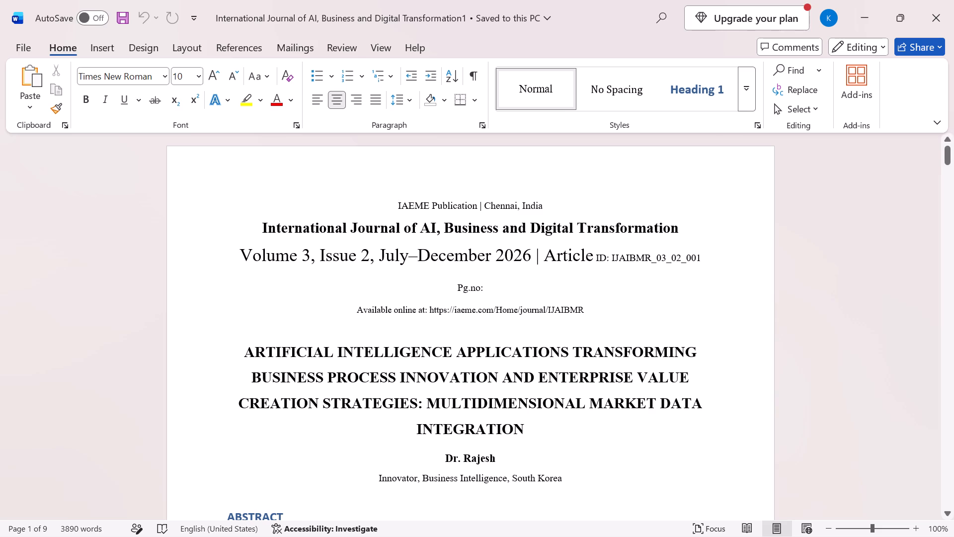
# Open the header area of the article's first page for editing.
pyautogui.scroll(-1, 264, 315)
pyautogui.scroll(1, 264, 315)
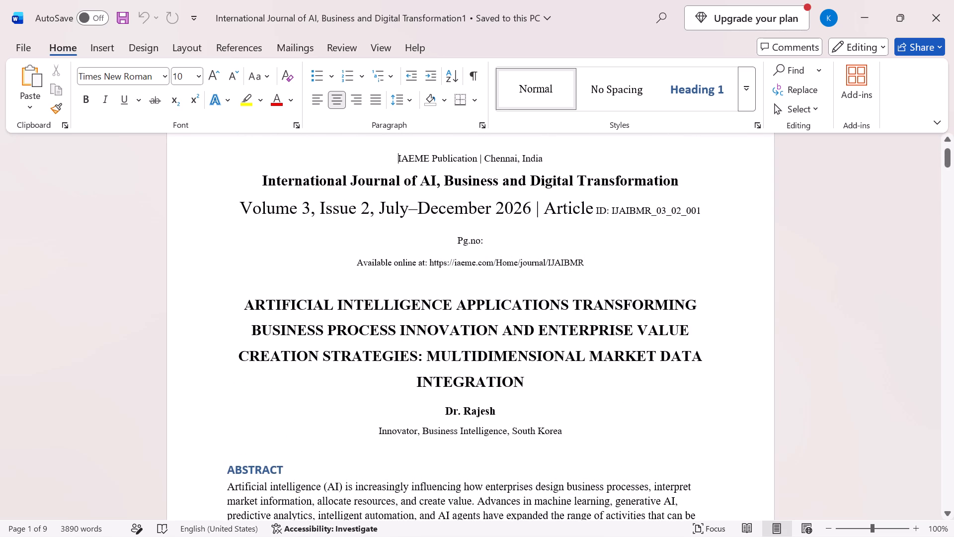
pyautogui.scroll(2, 293, 206)
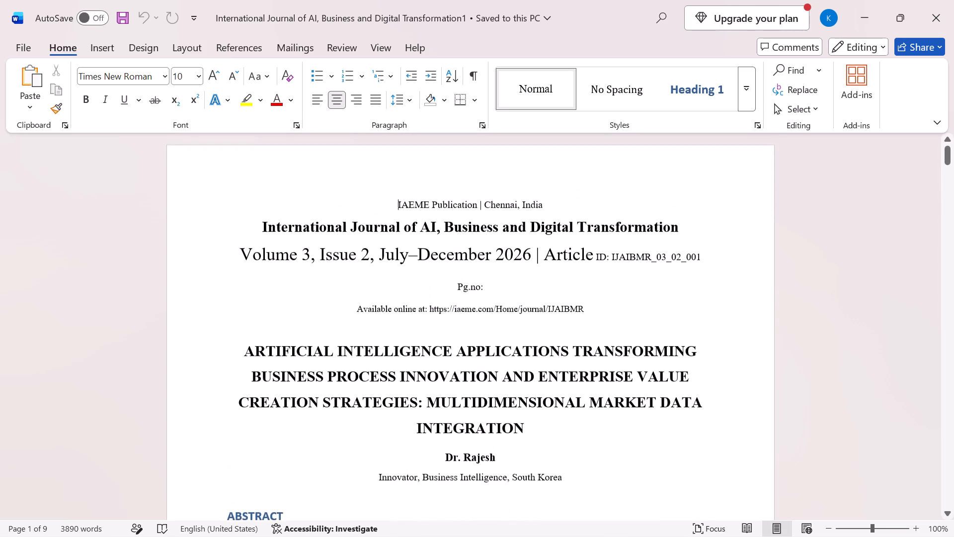
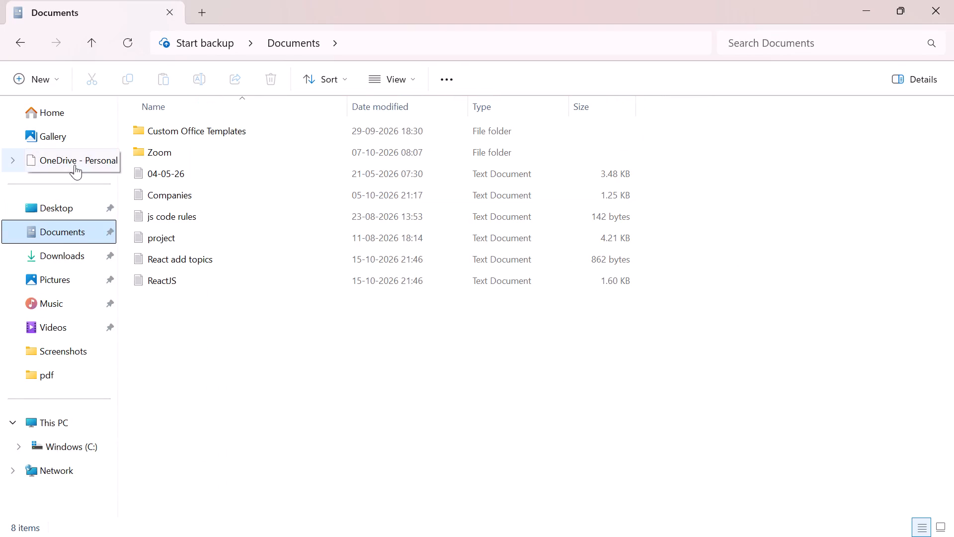
# Open the pdf folder's International Journal of AI & Autonomous Robotics subfolder and examine the first-page header and layout of IJEAR_E-7516_103+-+PDF.
pyautogui.click(75, 165)
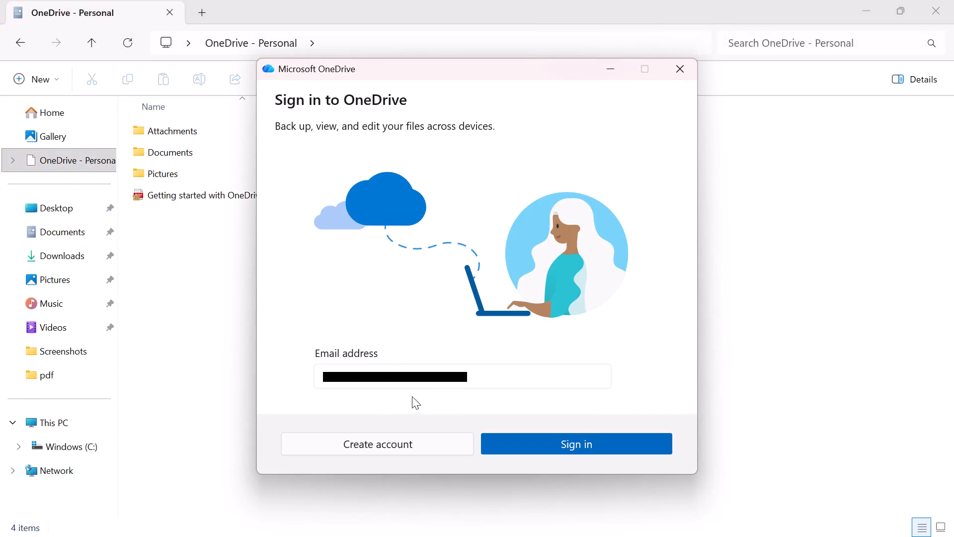
pyautogui.click(667, 62)
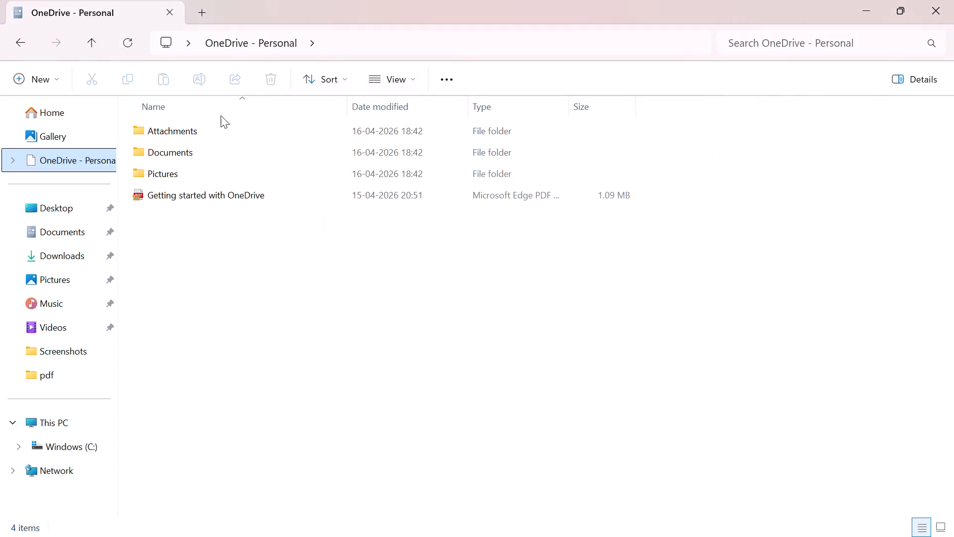
pyautogui.click(79, 114)
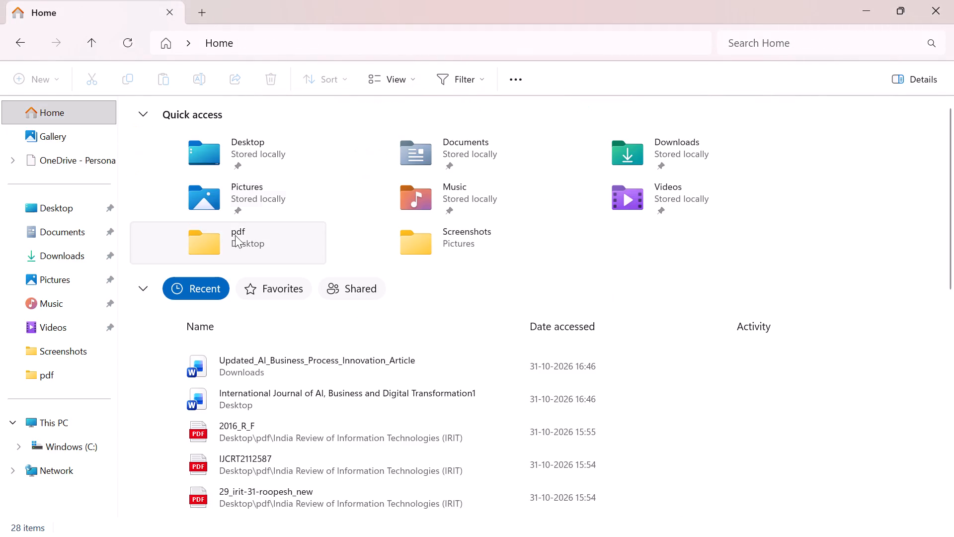
pyautogui.doubleClick(239, 235)
pyautogui.doubleClick(239, 235)
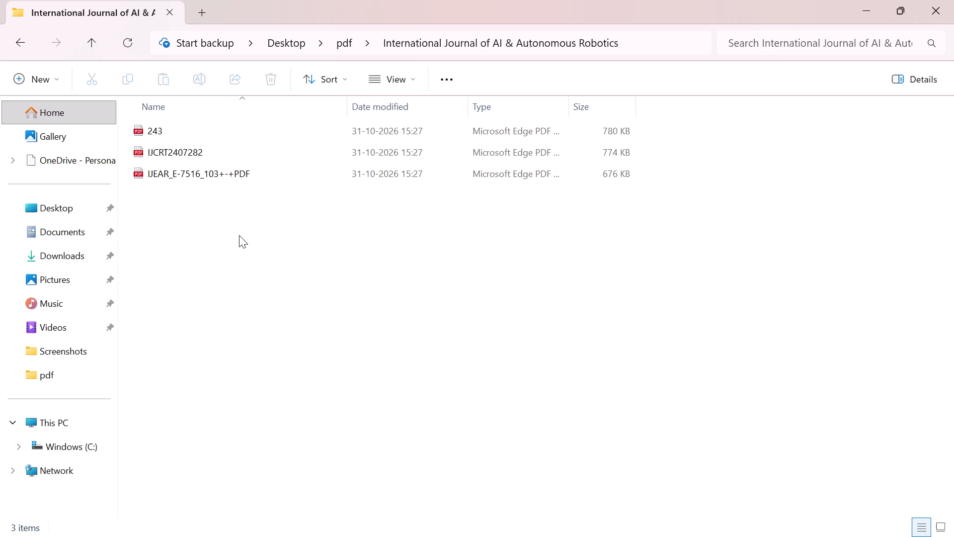
pyautogui.doubleClick(268, 179)
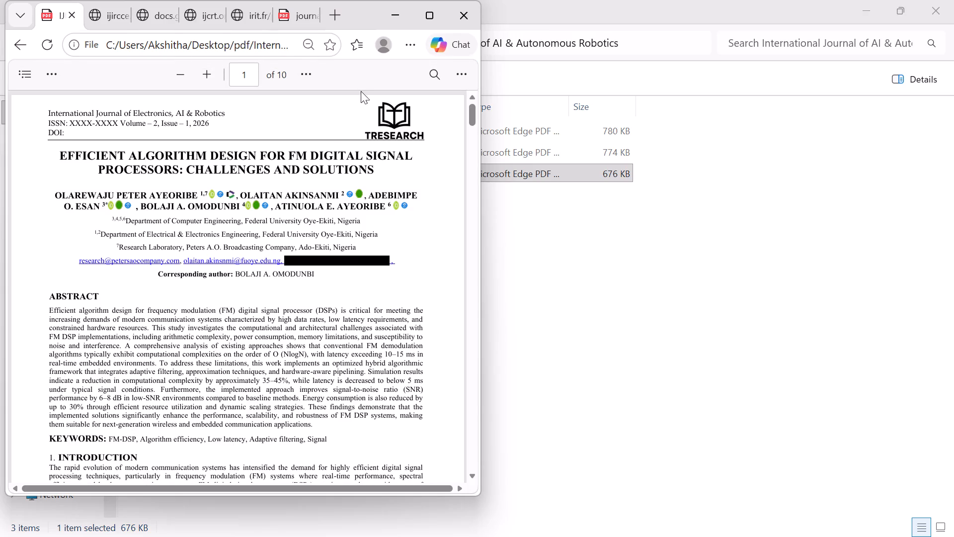
pyautogui.click(462, 14)
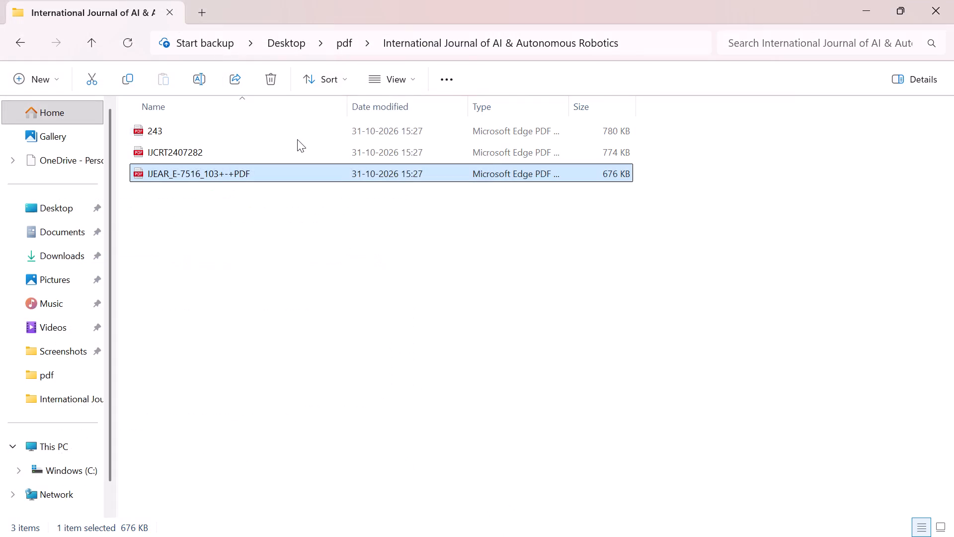
pyautogui.doubleClick(297, 139)
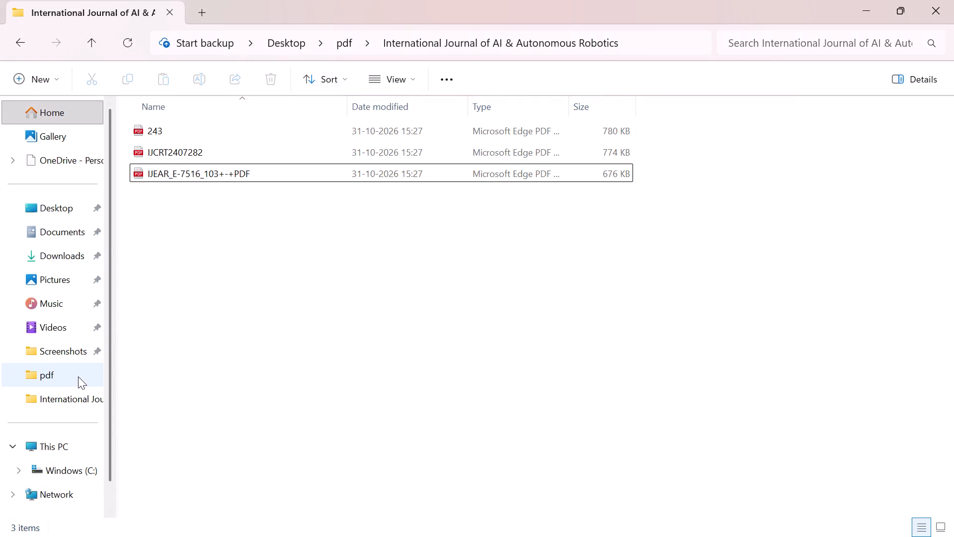
# Examine the page headers and layout of both PDFs in the Gazette of Artificial Reasoning Systems and Machine Learning (GARSML) folder.
pyautogui.click(78, 376)
pyautogui.doubleClick(250, 124)
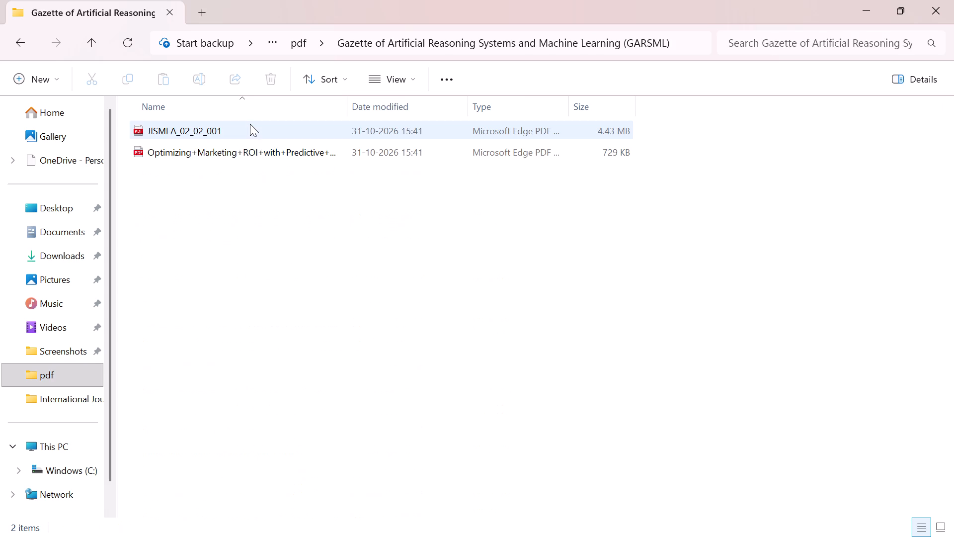
pyautogui.doubleClick(249, 133)
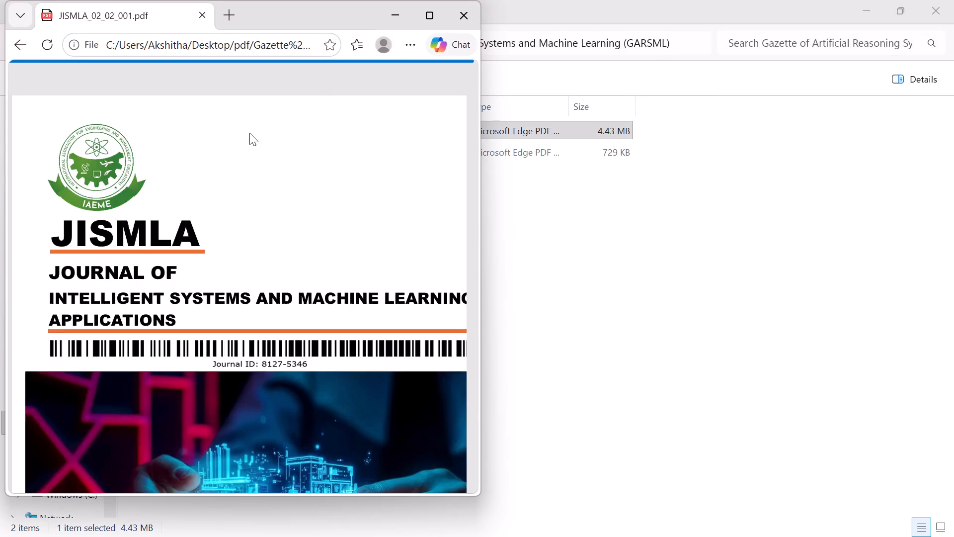
pyautogui.scroll(-4, 250, 311)
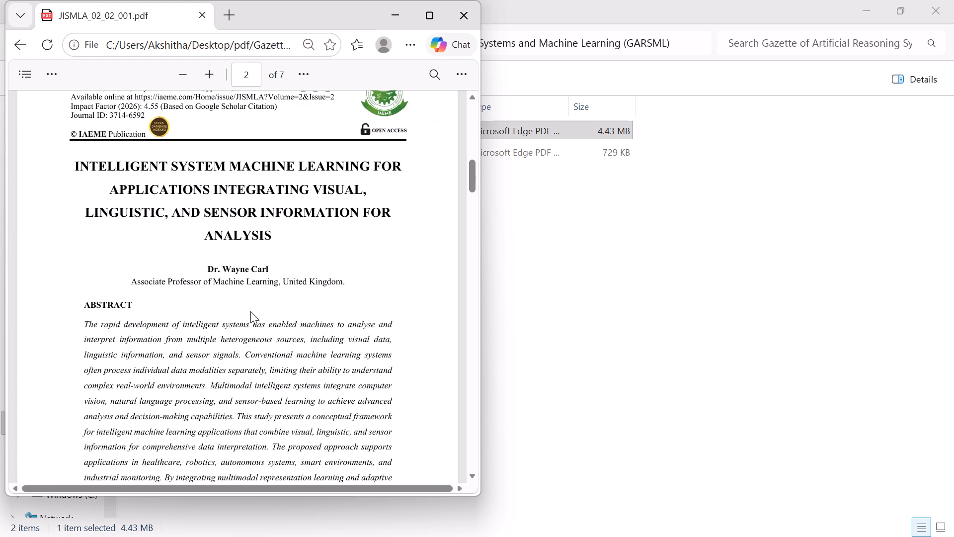
pyautogui.scroll(-1, 250, 311)
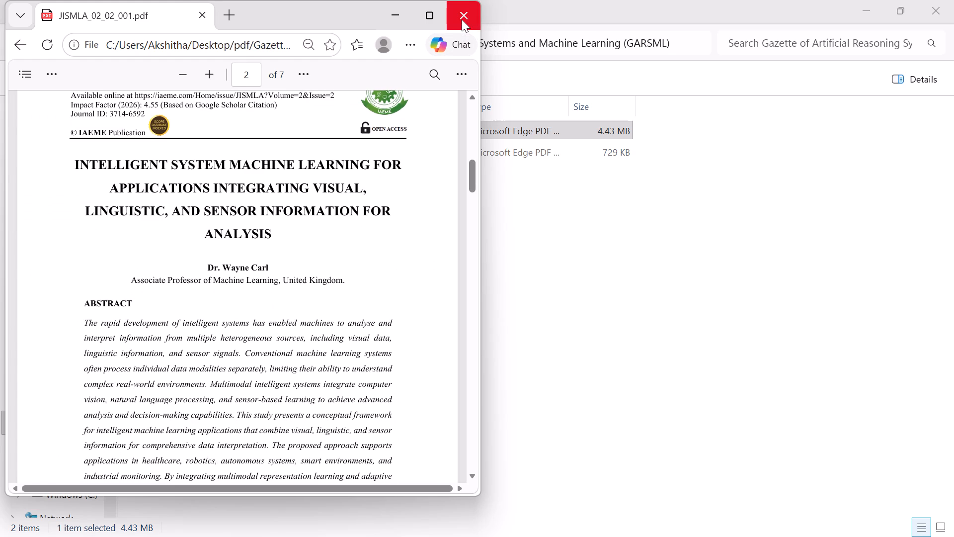
pyautogui.click(462, 19)
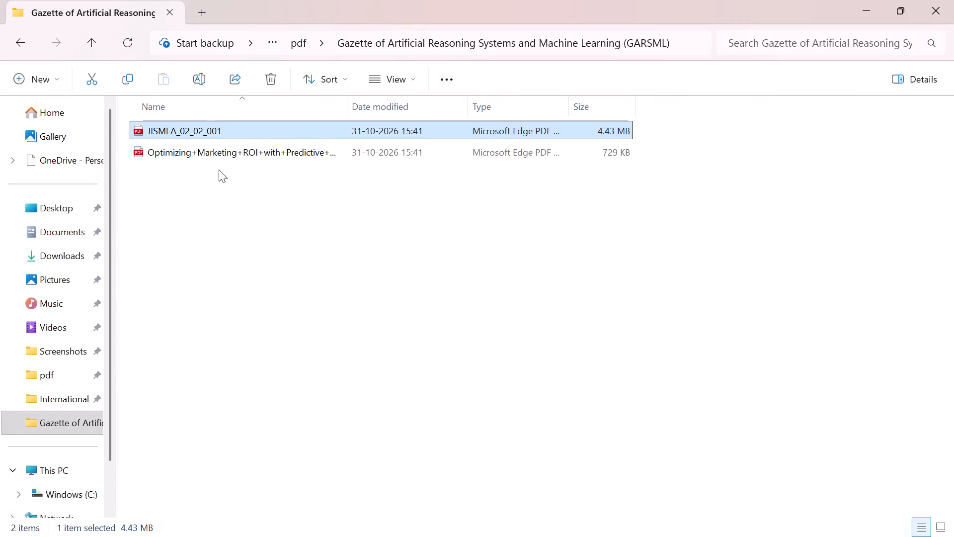
pyautogui.doubleClick(234, 151)
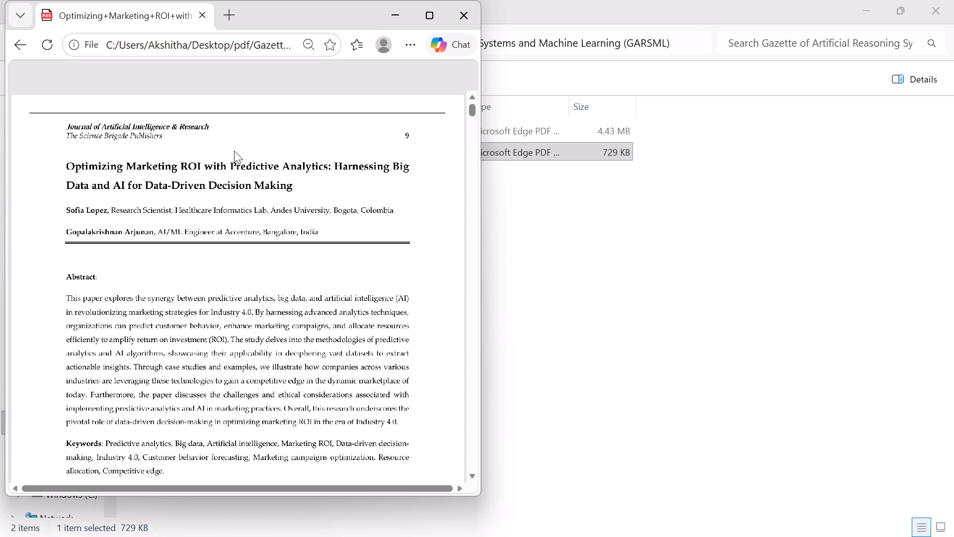
pyautogui.click(464, 18)
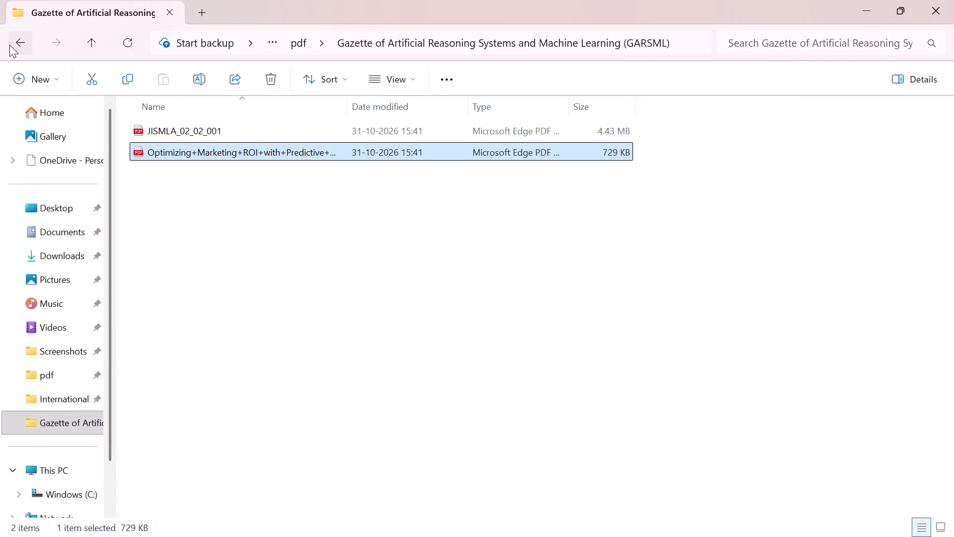
pyautogui.click(9, 45)
pyautogui.doubleClick(180, 263)
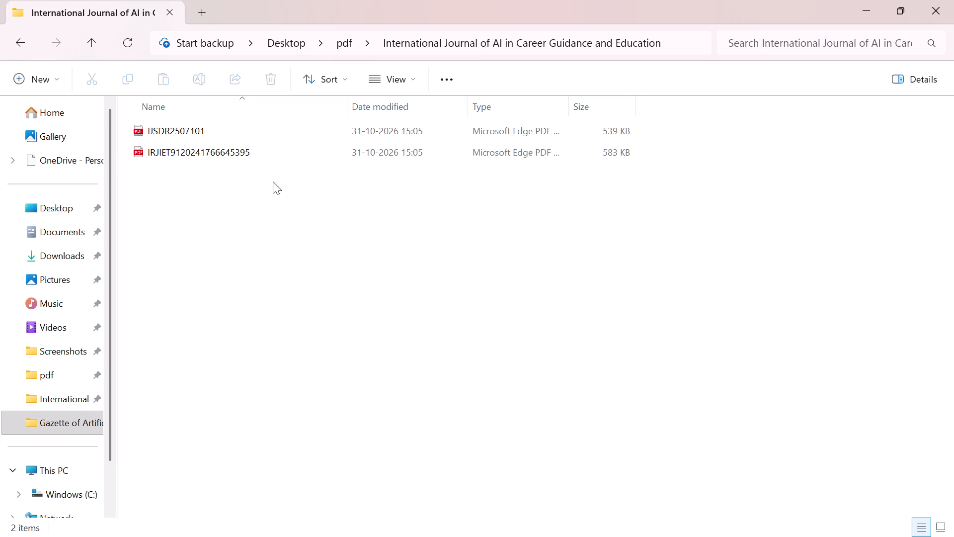
pyautogui.doubleClick(297, 145)
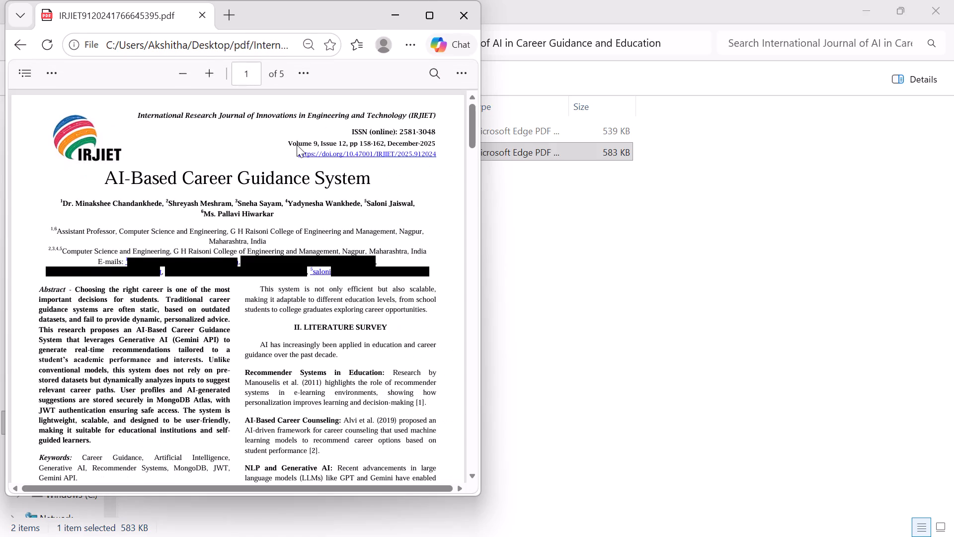
pyautogui.click(459, 28)
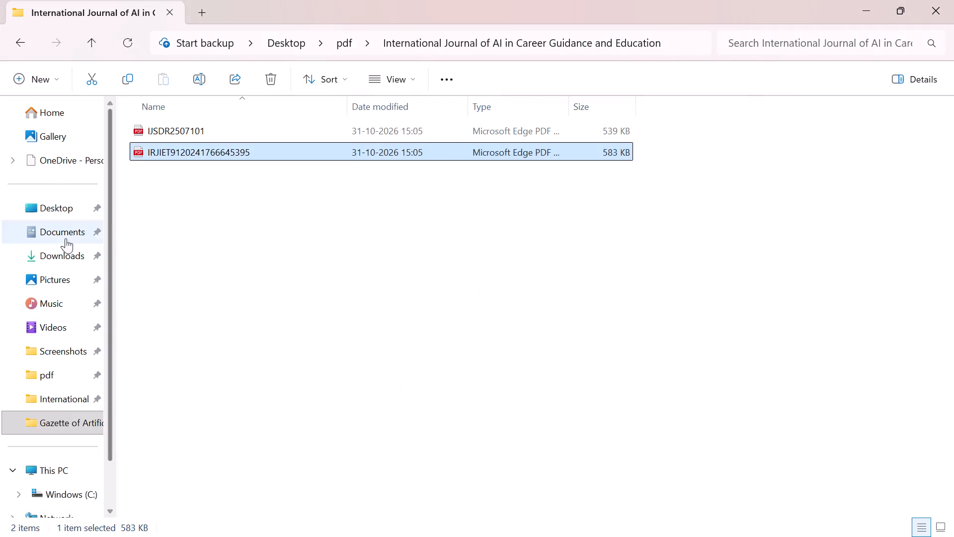
# Examine the first page of gs4dhdaa2a9f352b0445bafbc79ca799dce4d in the International Journal of Digital Health and Healthcare Innovation folder.
pyautogui.click(67, 370)
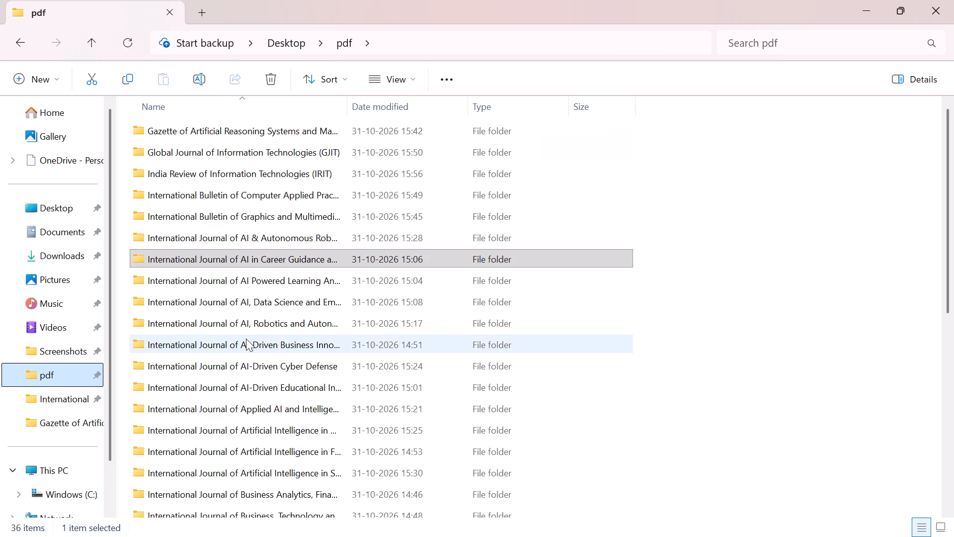
pyautogui.scroll(-2, 246, 339)
pyautogui.doubleClick(246, 339)
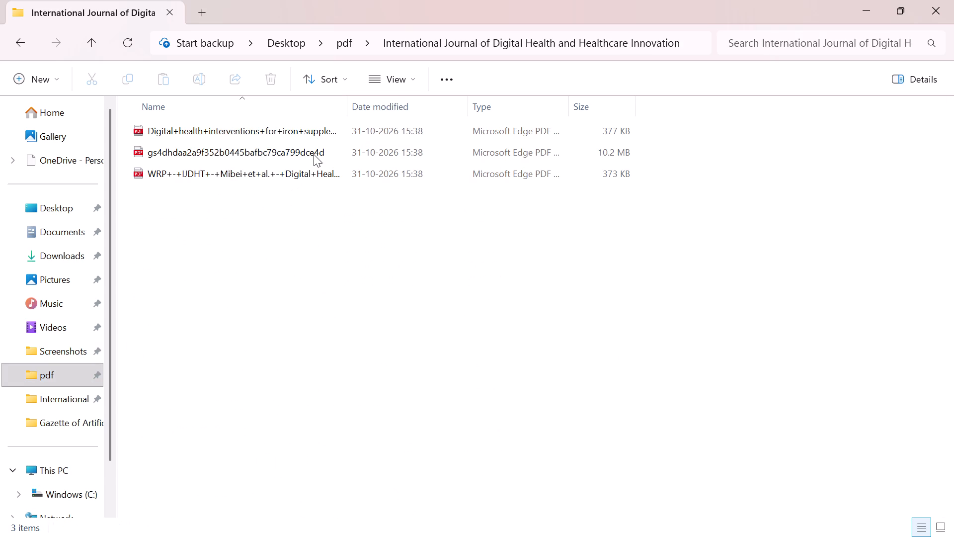
pyautogui.doubleClick(315, 153)
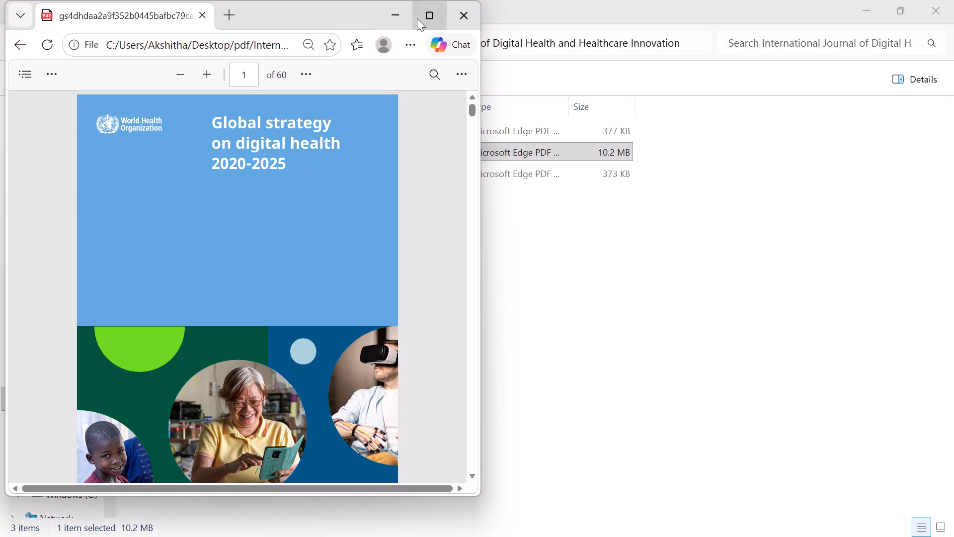
pyautogui.click(455, 15)
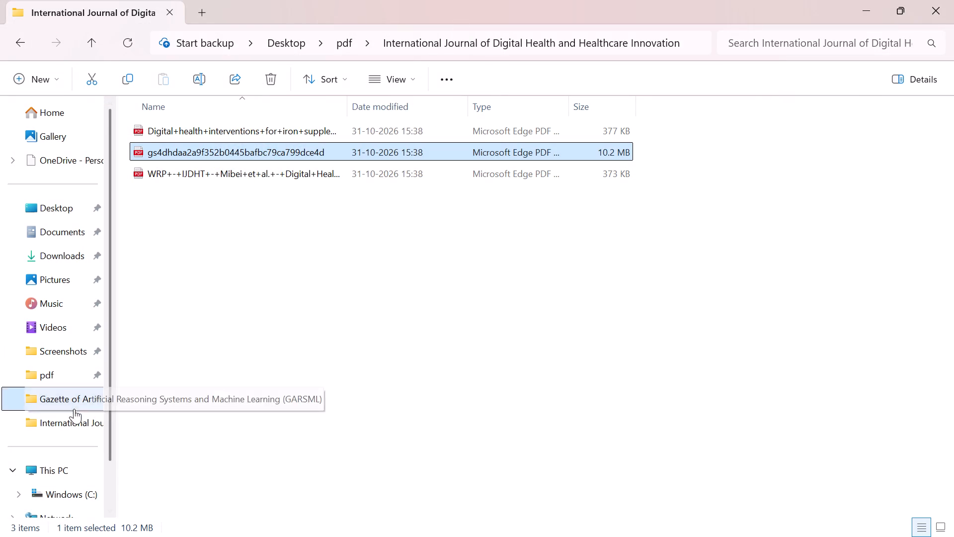
# Examine the first page of IJSREM65366 in the International Journal of AI-Driven Educational Innovation folder.
pyautogui.click(67, 374)
pyautogui.doubleClick(221, 295)
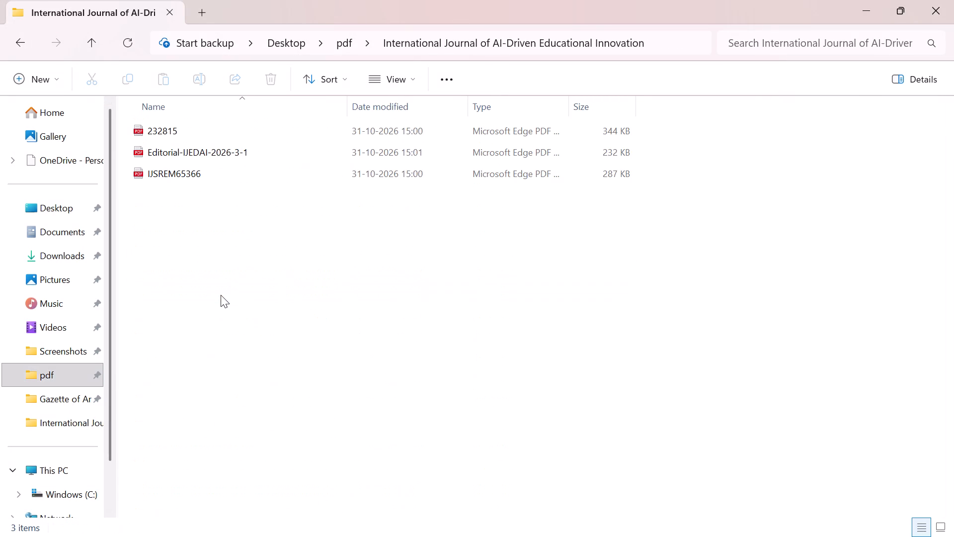
pyautogui.doubleClick(257, 172)
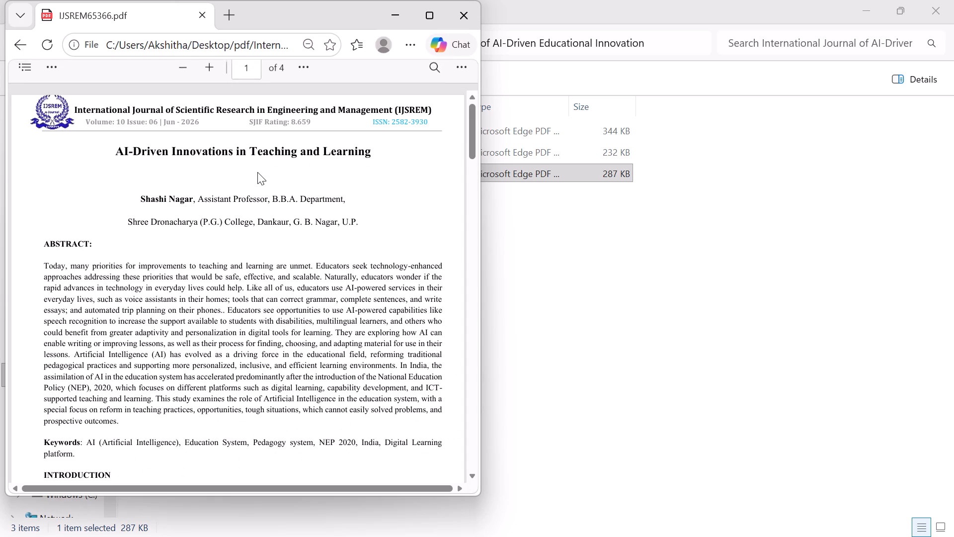
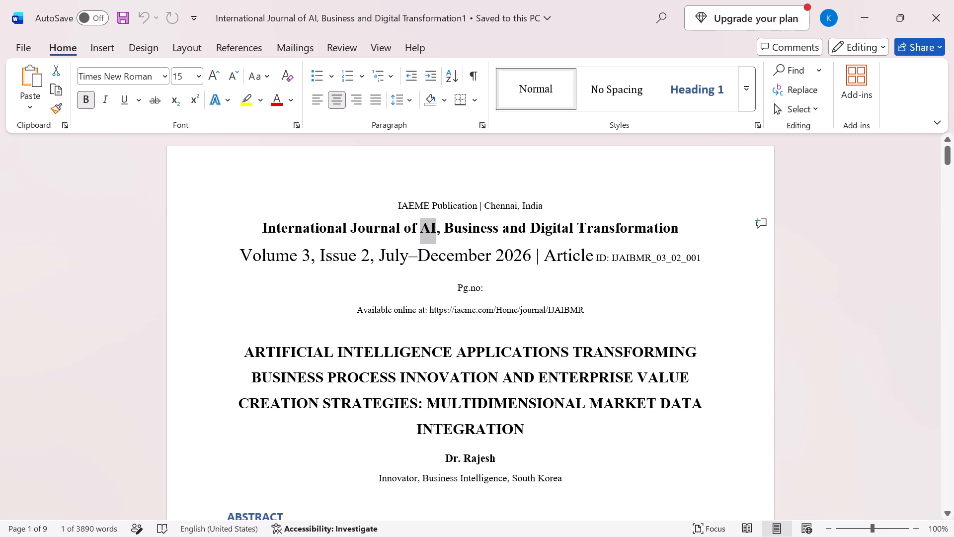
# Set the "Volume 3, Issue 2, July–December 2026 | Article" text to font size 16.
pyautogui.moveTo(232, 259); pyautogui.dragTo(584, 255)
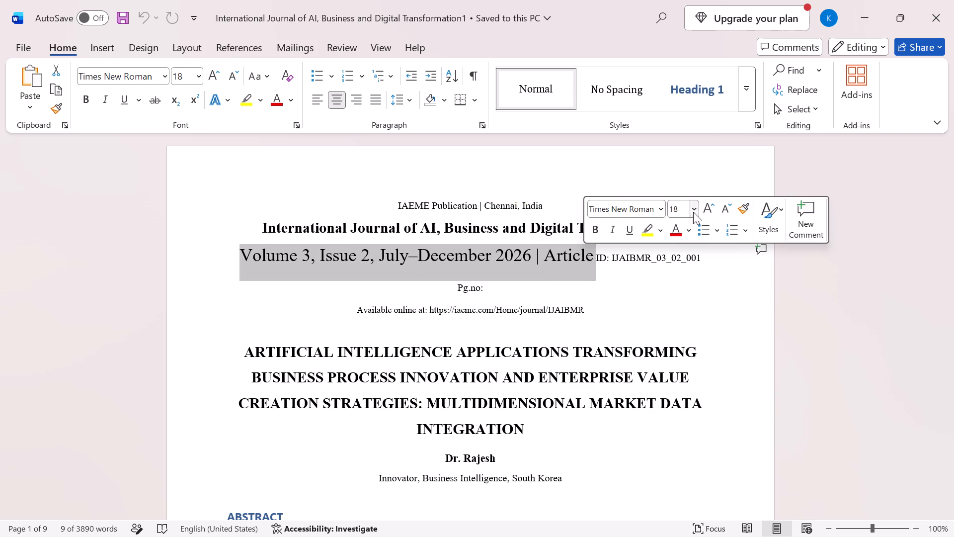
pyautogui.click(693, 212)
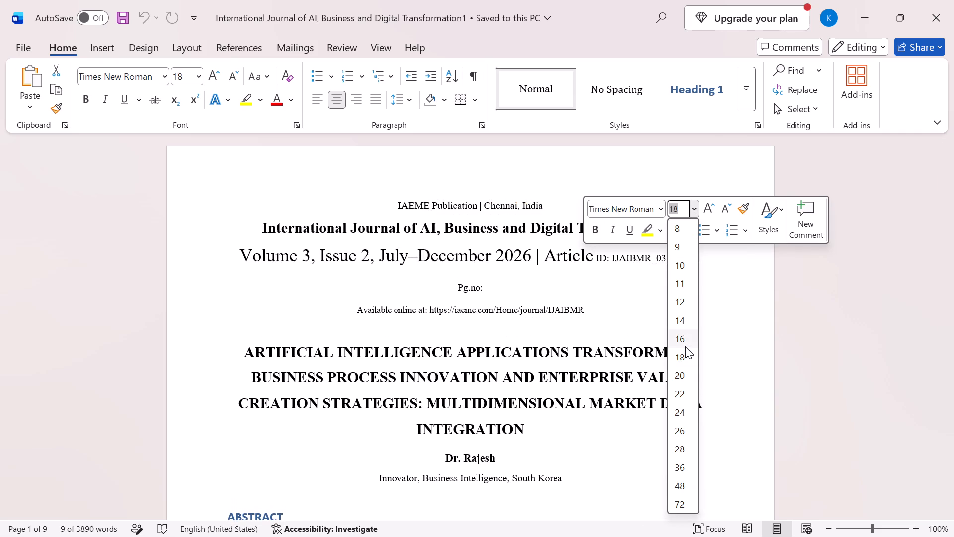
pyautogui.click(683, 343)
pyautogui.click(651, 316)
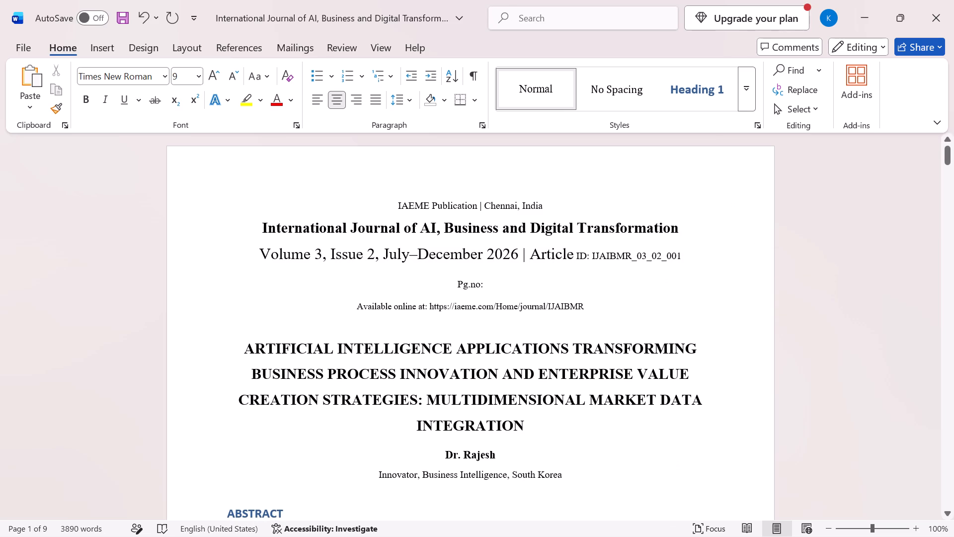
# Look through the first pages of the article to check their layout.
pyautogui.scroll(-2, 446, 259)
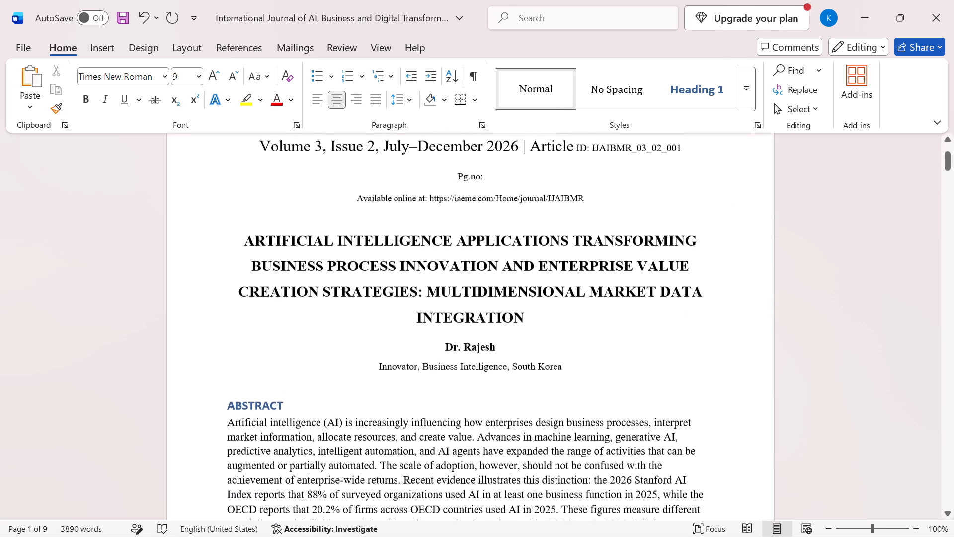
pyautogui.scroll(-5, 446, 259)
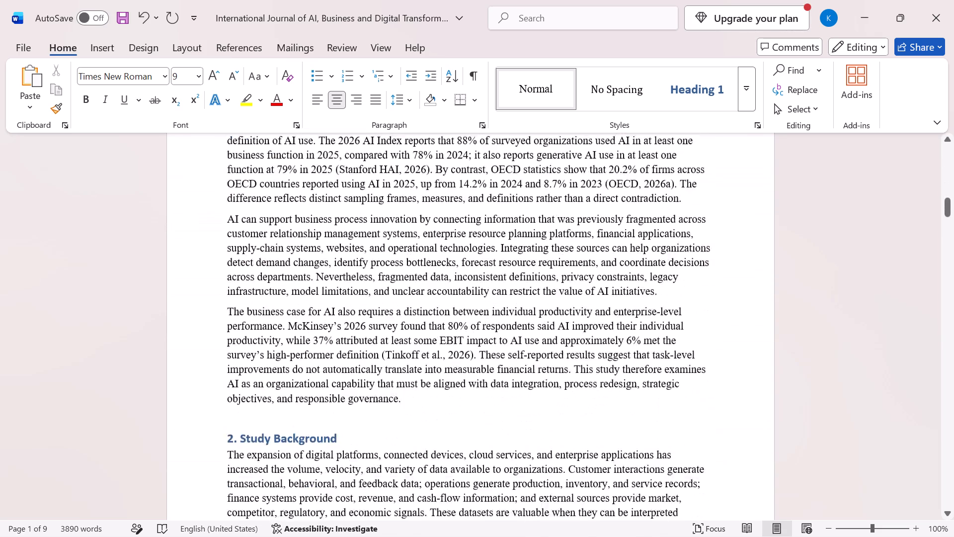
pyautogui.scroll(-1, 446, 259)
pyautogui.scroll(2, 446, 259)
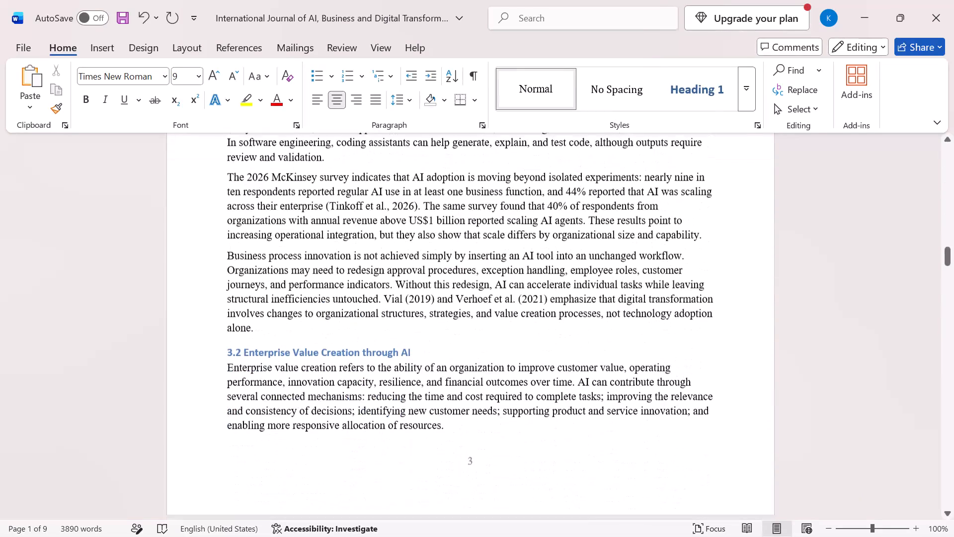
pyautogui.scroll(9, 446, 259)
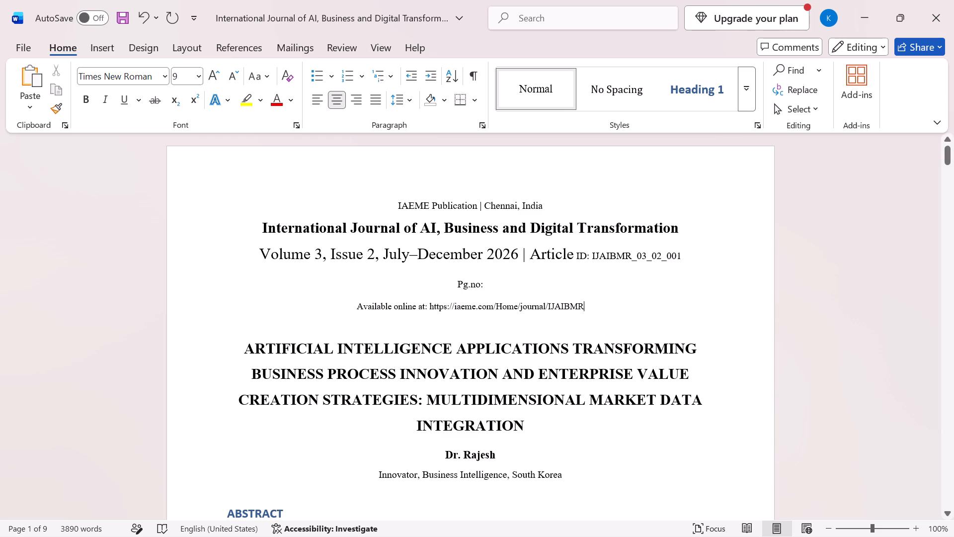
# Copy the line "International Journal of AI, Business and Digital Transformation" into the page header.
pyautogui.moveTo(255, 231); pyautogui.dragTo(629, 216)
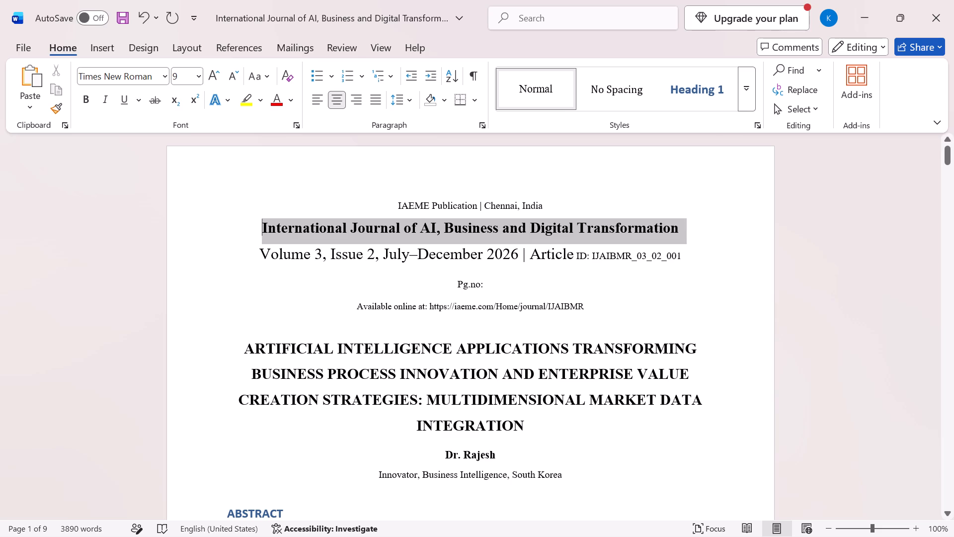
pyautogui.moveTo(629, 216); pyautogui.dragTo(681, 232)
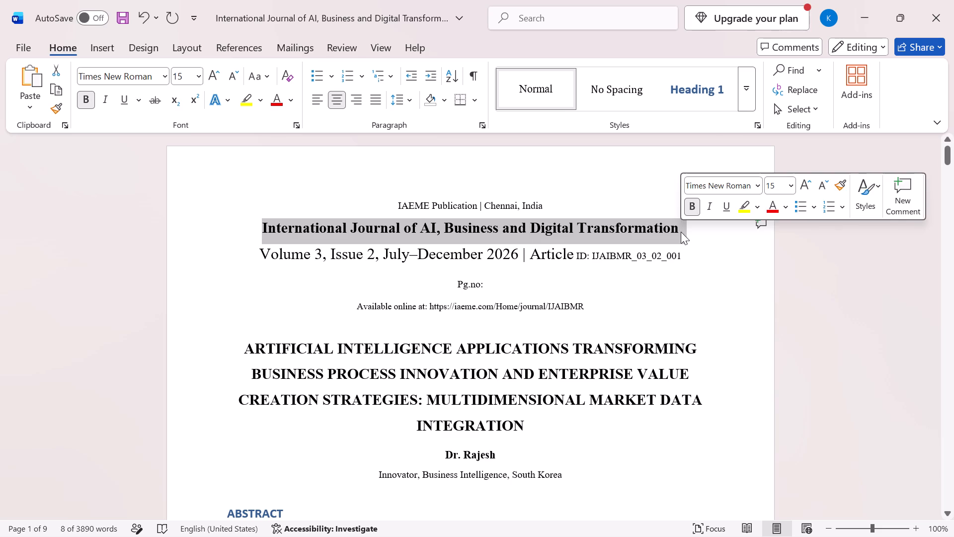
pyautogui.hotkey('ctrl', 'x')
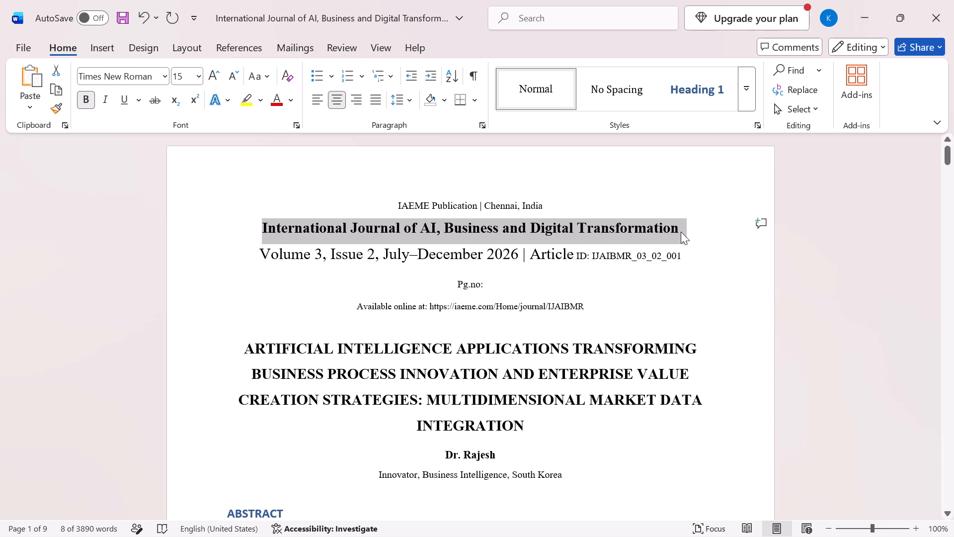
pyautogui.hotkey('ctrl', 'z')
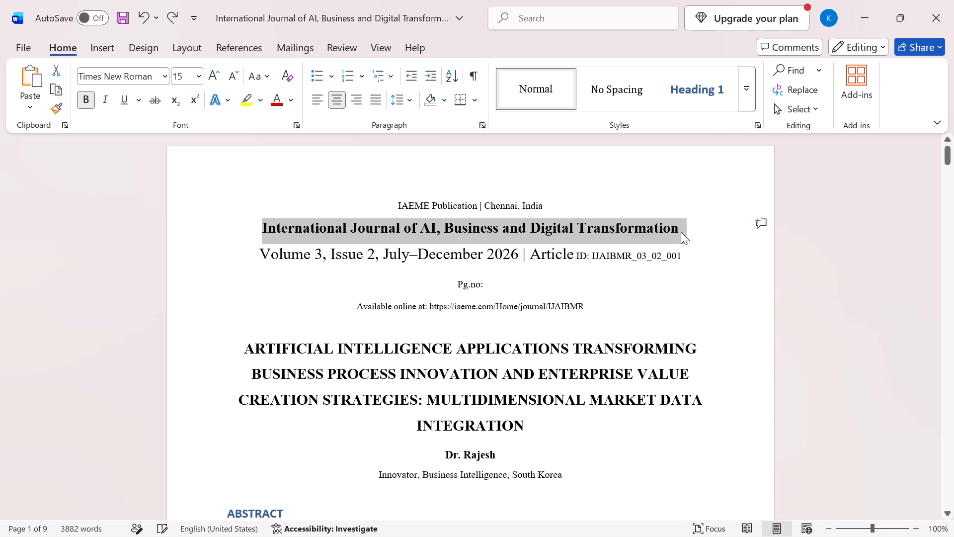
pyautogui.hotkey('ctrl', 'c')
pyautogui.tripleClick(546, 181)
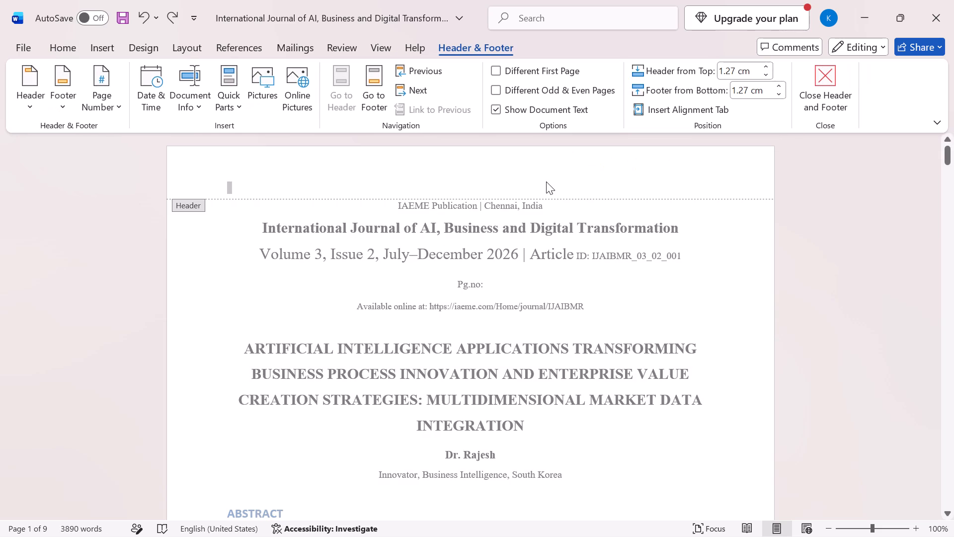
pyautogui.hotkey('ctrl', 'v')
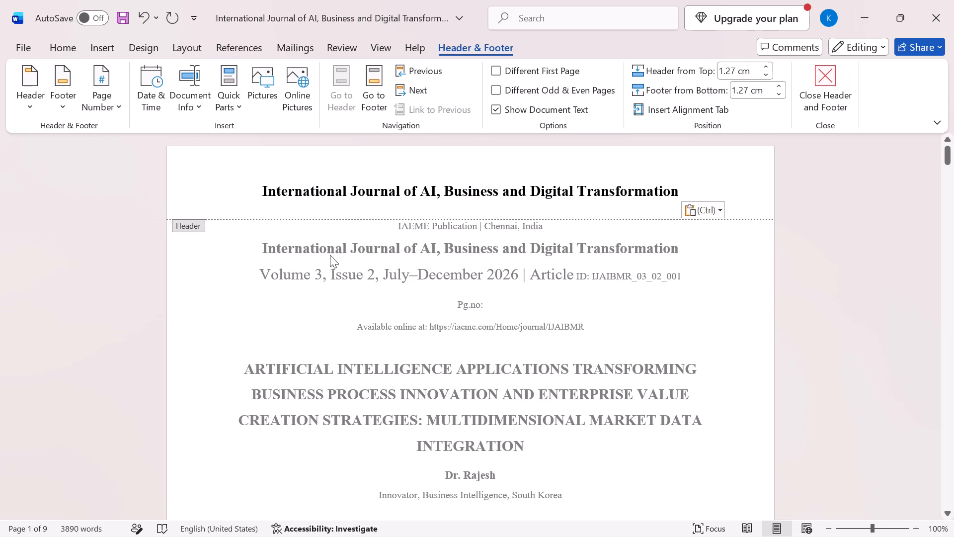
# Justify the empty line below the journal name in the page header and return to the body text.
pyautogui.click(320, 305)
pyautogui.click(26, 44)
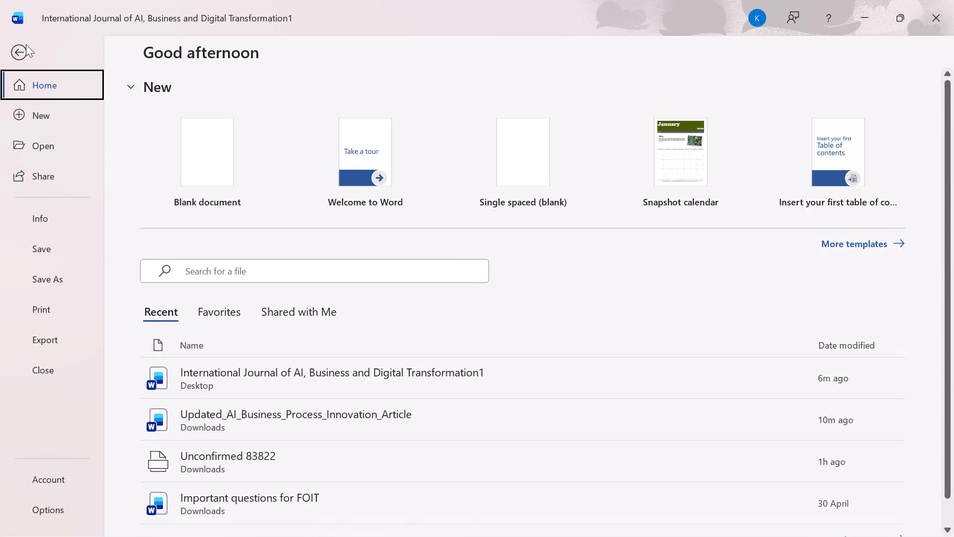
pyautogui.click(16, 55)
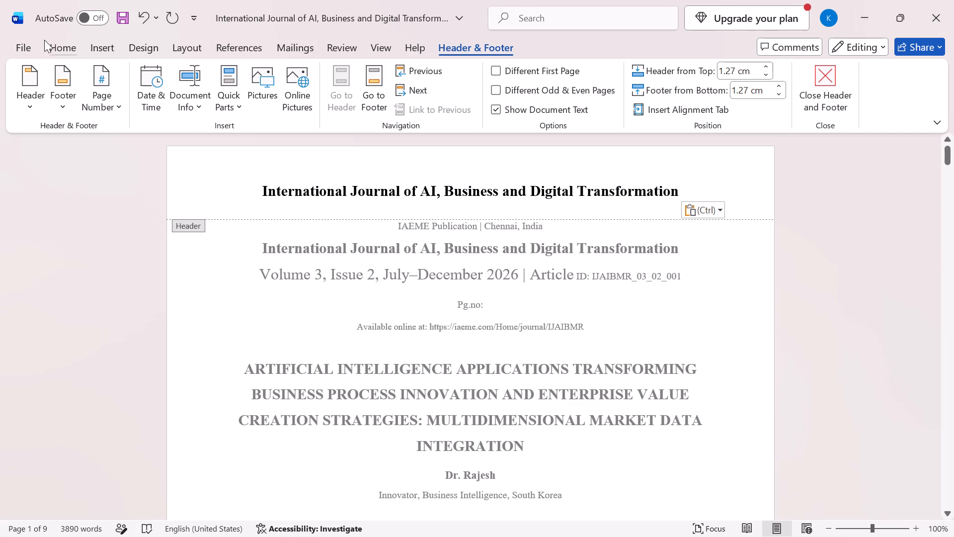
pyautogui.click(67, 52)
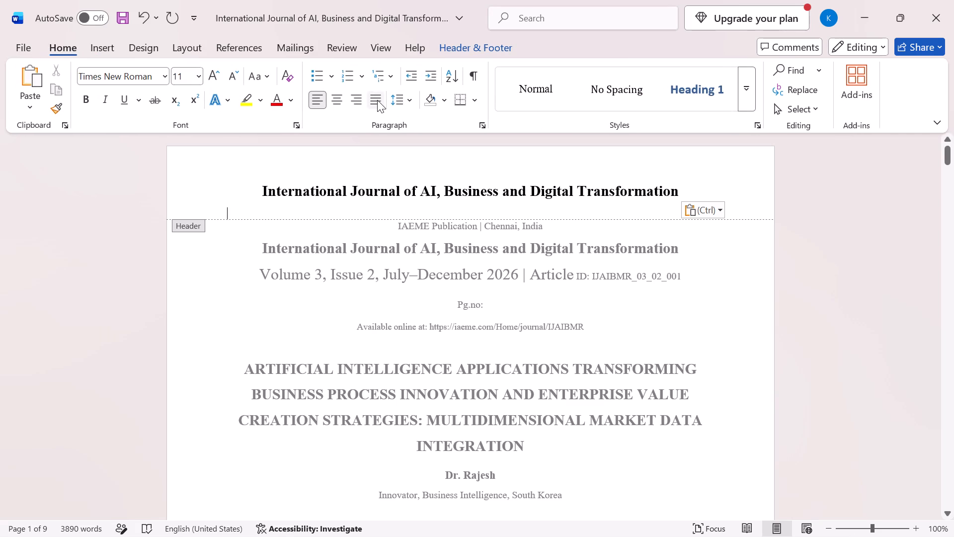
pyautogui.click(377, 100)
pyautogui.click(377, 100)
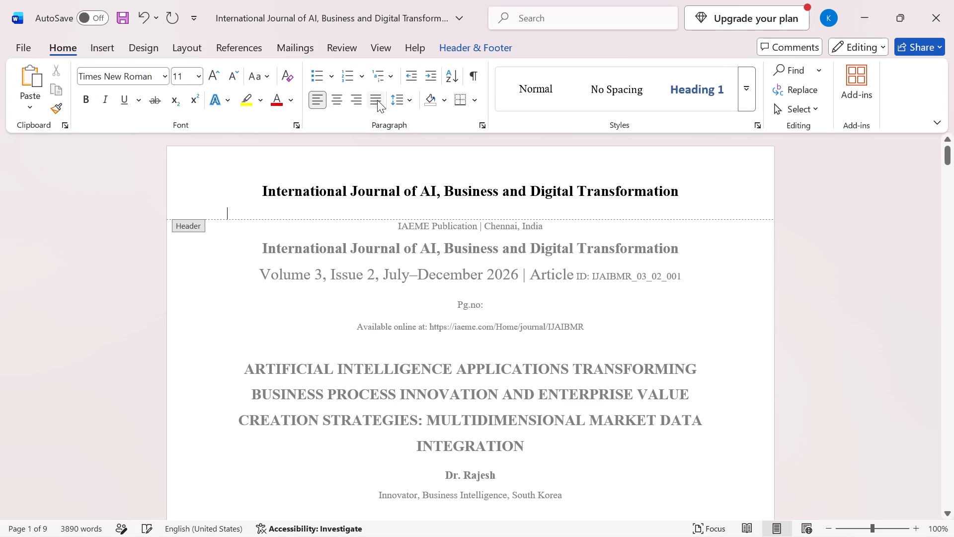
pyautogui.click(377, 100)
pyautogui.click(308, 329)
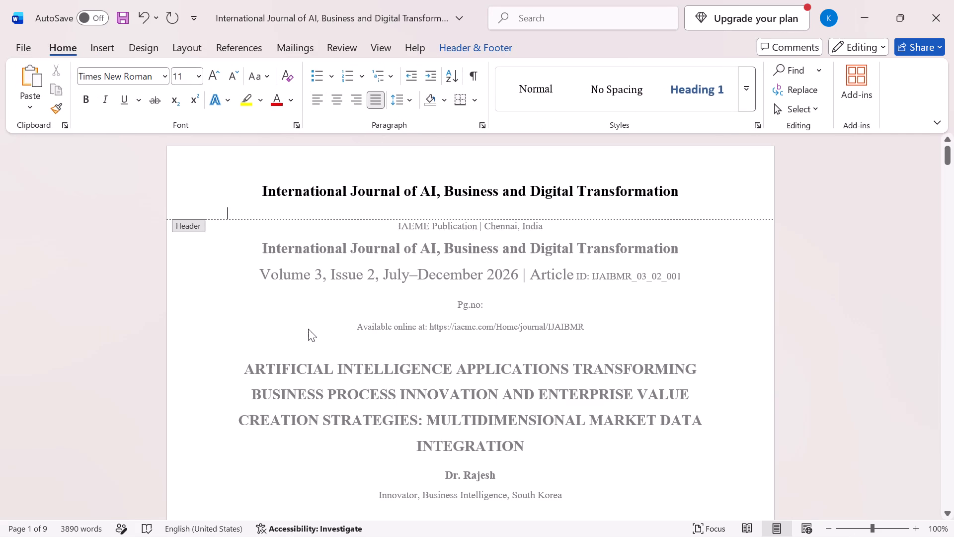
pyautogui.tripleClick(308, 329)
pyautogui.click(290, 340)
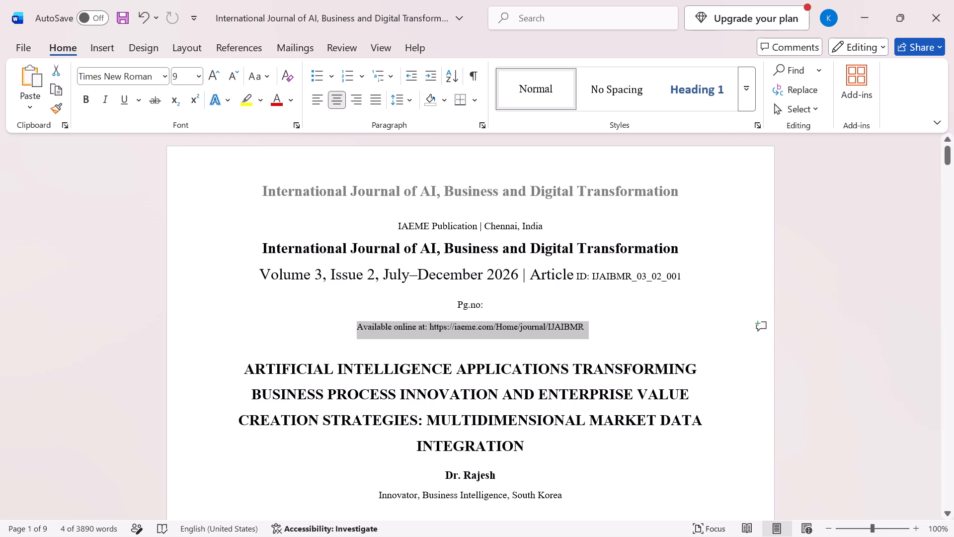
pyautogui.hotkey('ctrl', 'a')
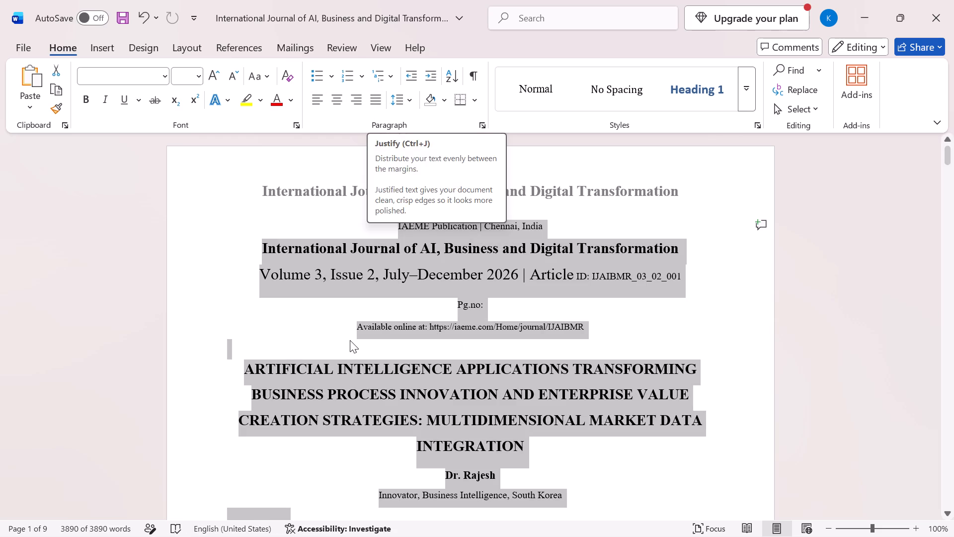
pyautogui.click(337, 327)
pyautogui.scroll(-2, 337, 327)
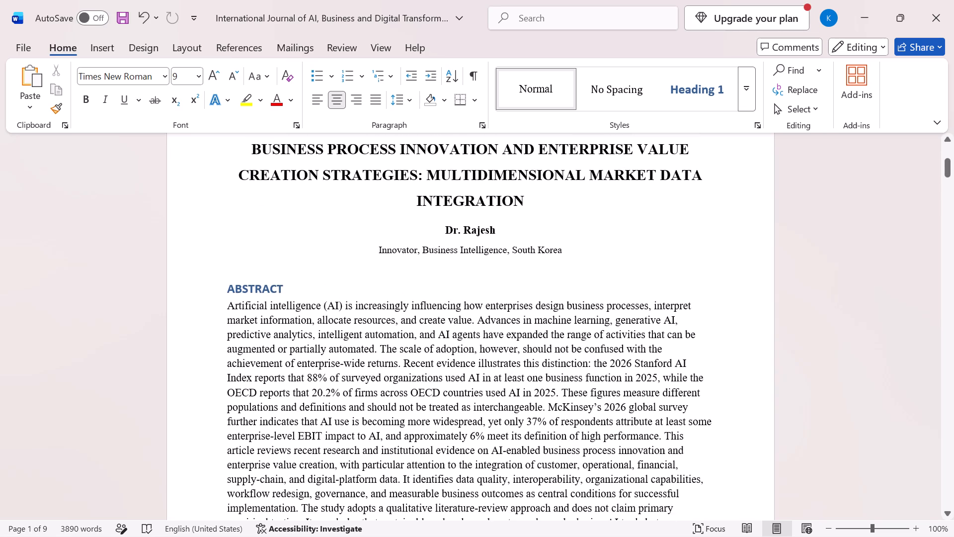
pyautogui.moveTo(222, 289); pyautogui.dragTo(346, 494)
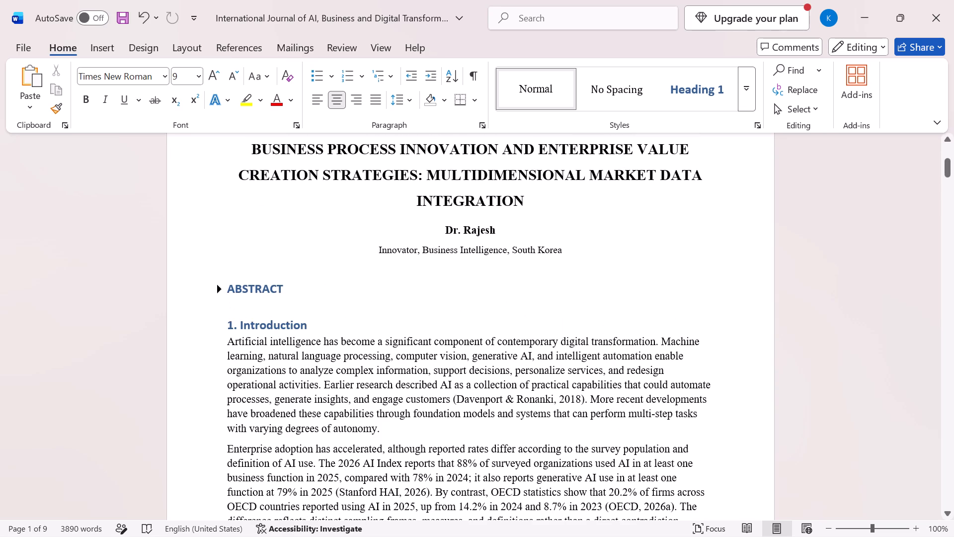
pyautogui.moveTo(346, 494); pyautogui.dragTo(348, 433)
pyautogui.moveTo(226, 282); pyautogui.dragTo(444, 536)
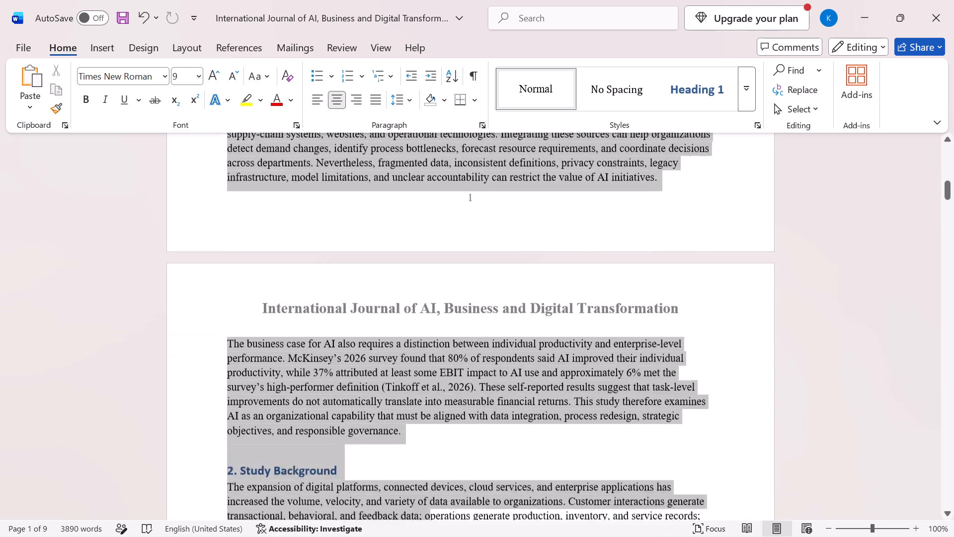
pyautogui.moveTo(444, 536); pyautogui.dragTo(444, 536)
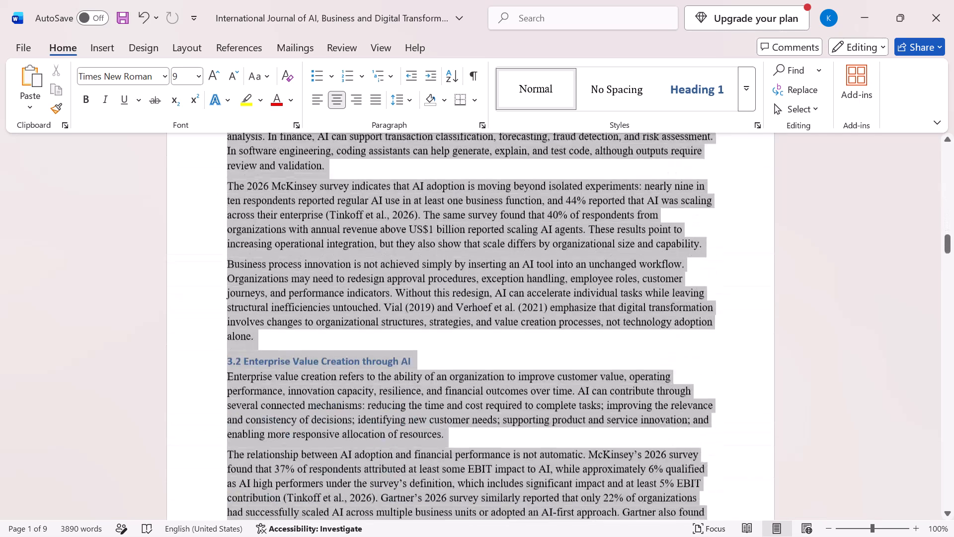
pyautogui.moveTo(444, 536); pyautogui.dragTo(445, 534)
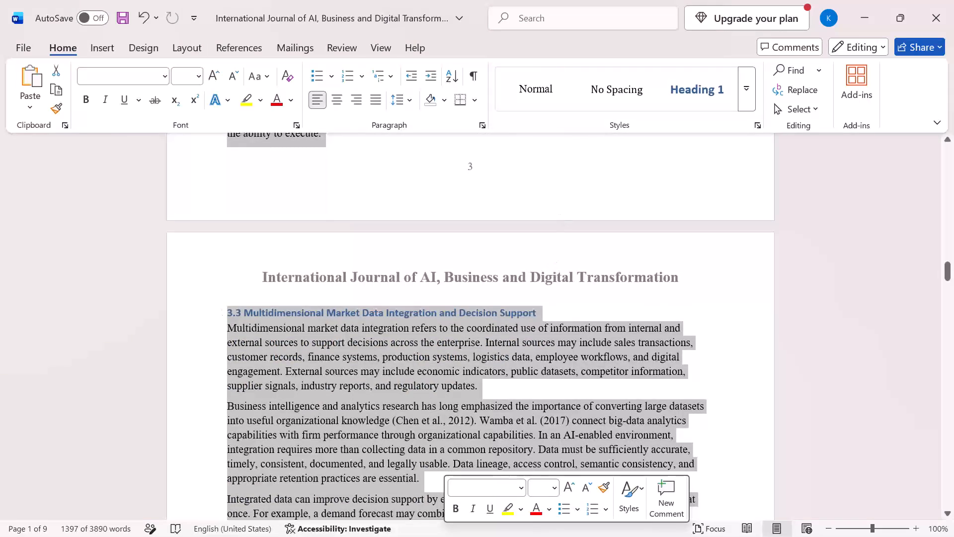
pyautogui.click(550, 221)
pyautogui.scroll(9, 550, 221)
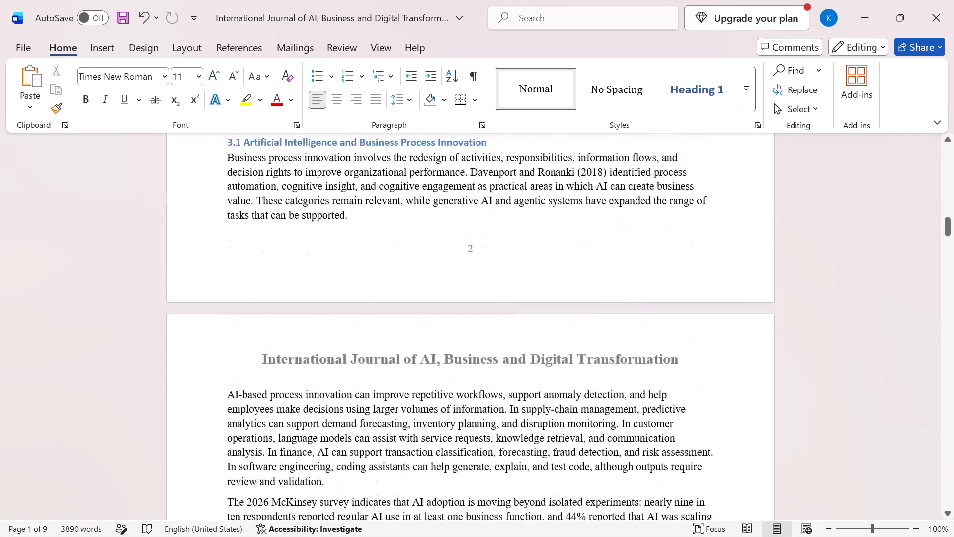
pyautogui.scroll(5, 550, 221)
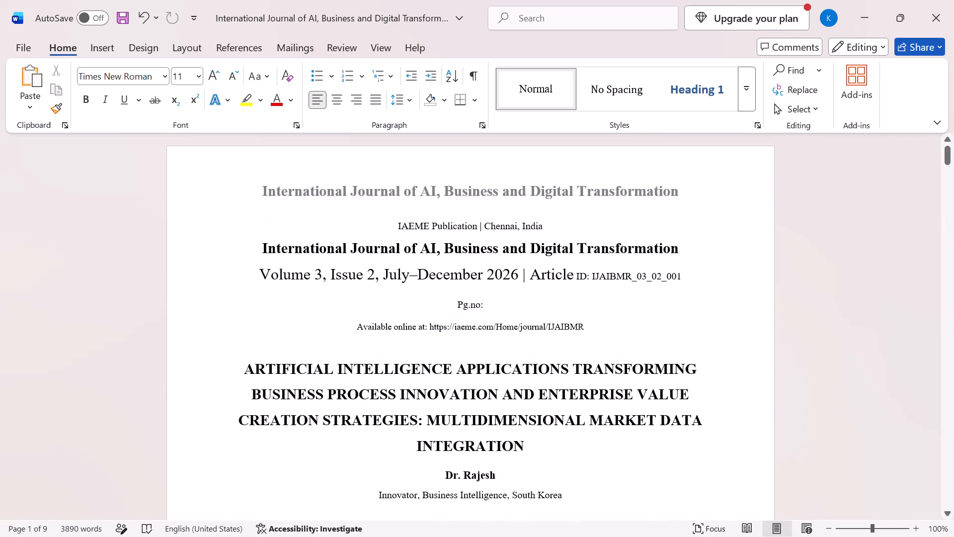
# Move the publication lines from "IAEME Publication | Chennai, India" through "Available online at" into the page header, replacing the journal name there.
pyautogui.moveTo(263, 254); pyautogui.dragTo(680, 253)
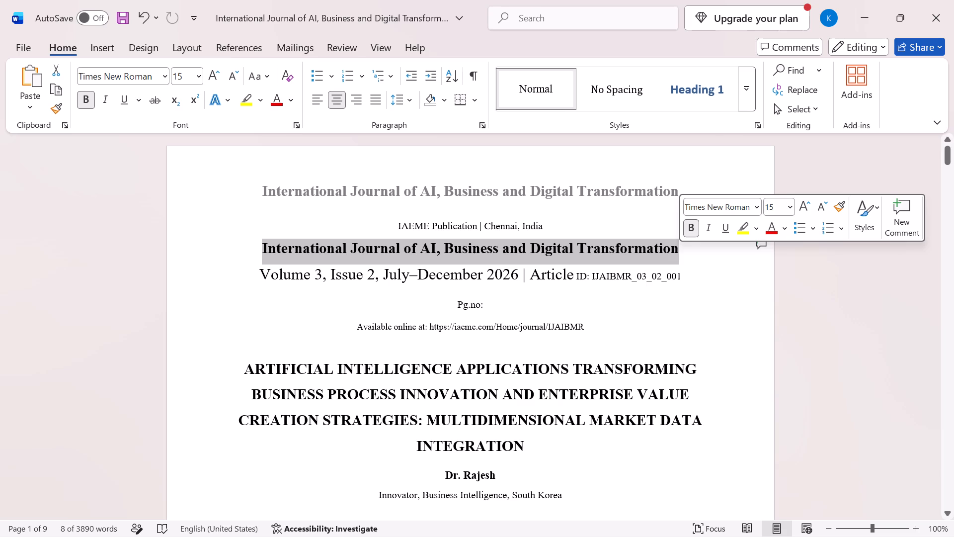
pyautogui.moveTo(592, 337); pyautogui.dragTo(556, 330)
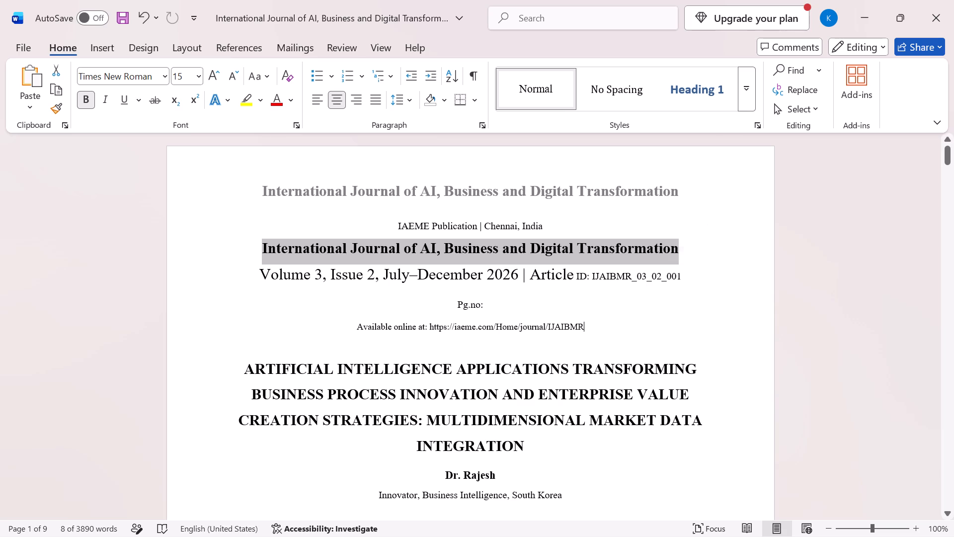
pyautogui.moveTo(556, 330); pyautogui.dragTo(287, 234)
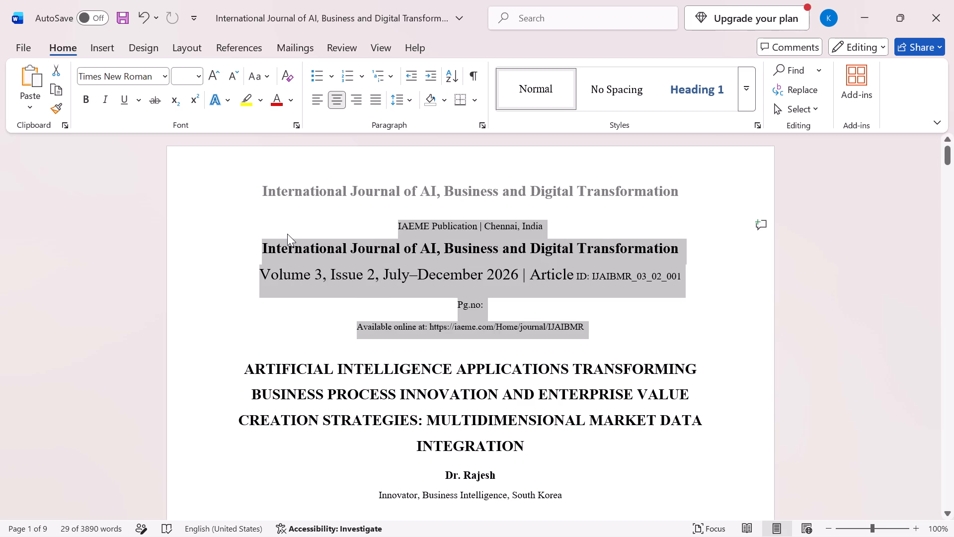
pyautogui.hotkey('ctrl', 'c')
pyautogui.press('BackSpace')
pyautogui.tripleClick(343, 198)
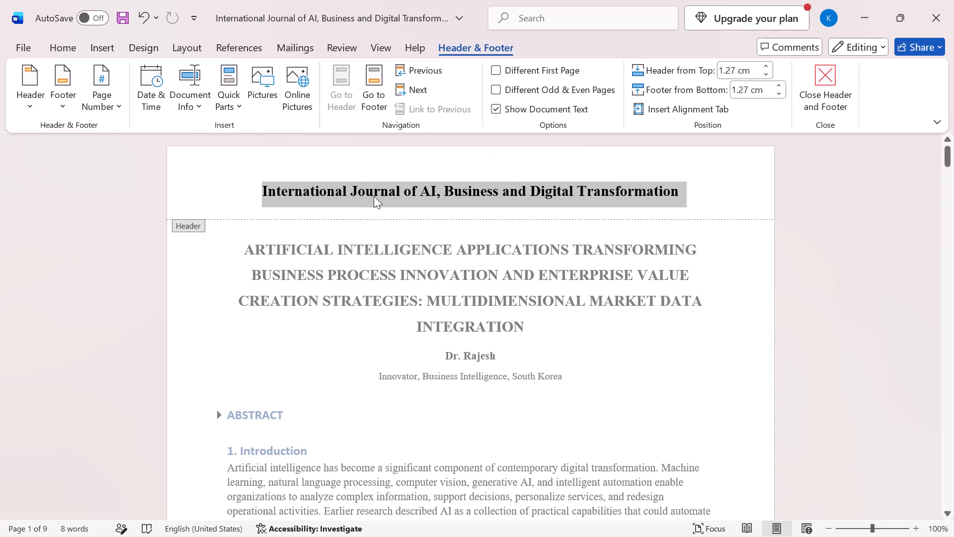
pyautogui.hotkey('ctrl', 'v')
pyautogui.click(296, 277)
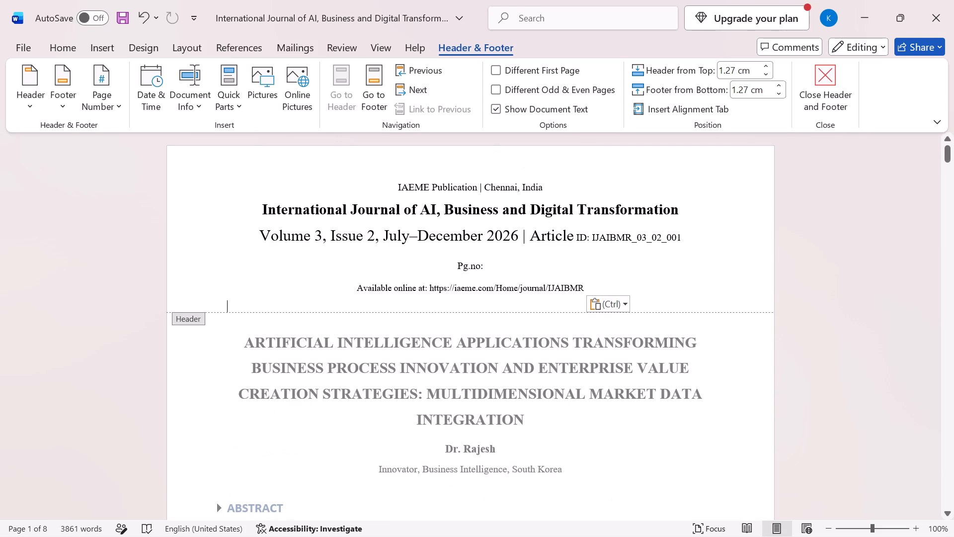
# Look through the first pages of the article to check how the page header lines repeat above the text.
pyautogui.scroll(-5, 296, 277)
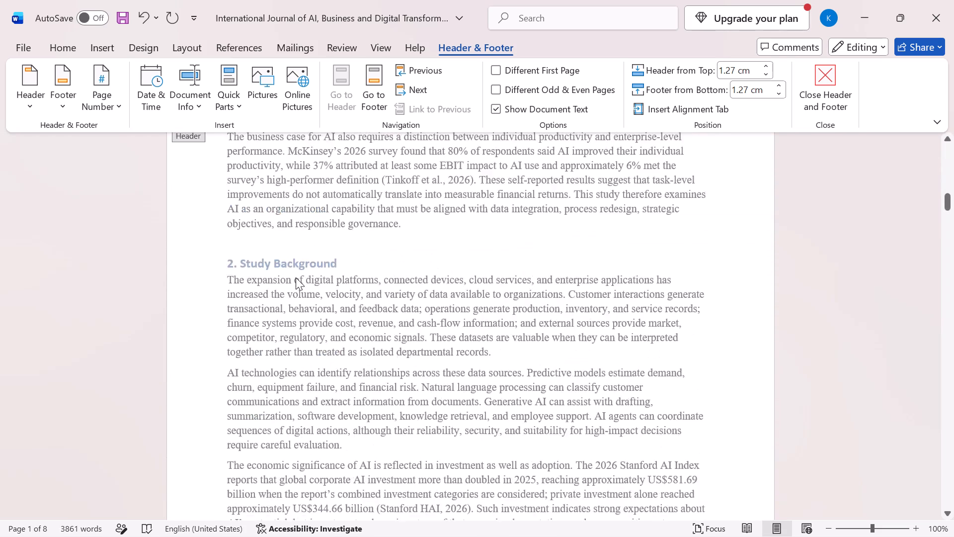
pyautogui.scroll(-3, 296, 277)
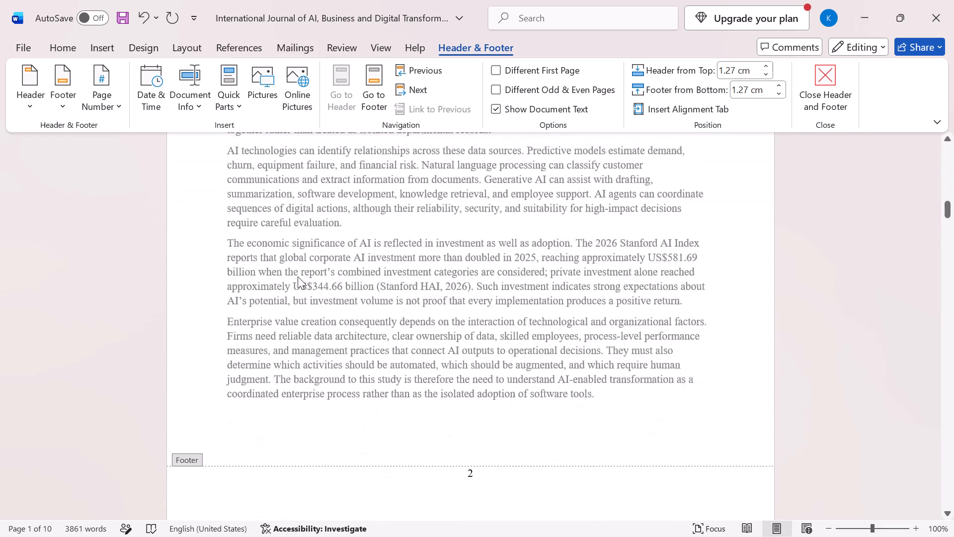
pyautogui.scroll(4, 298, 276)
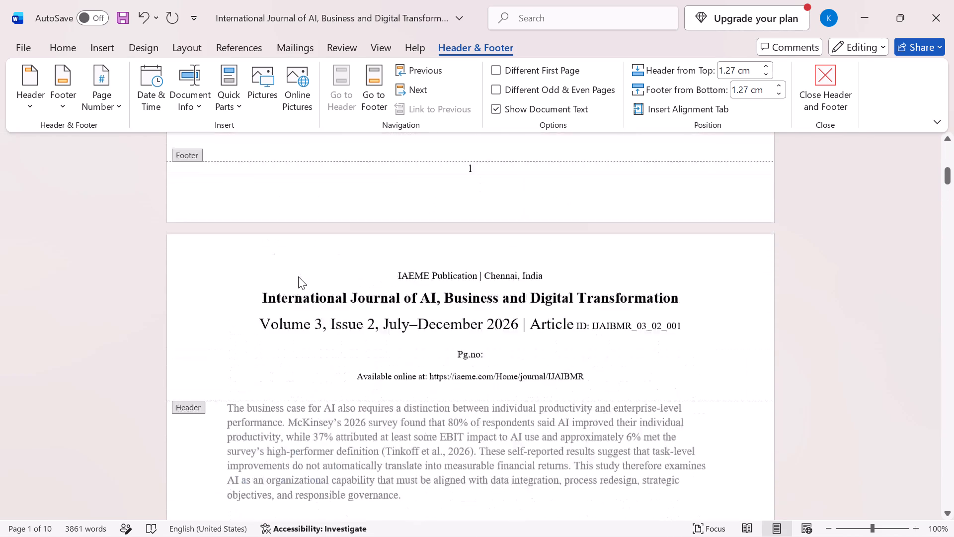
pyautogui.scroll(2, 298, 276)
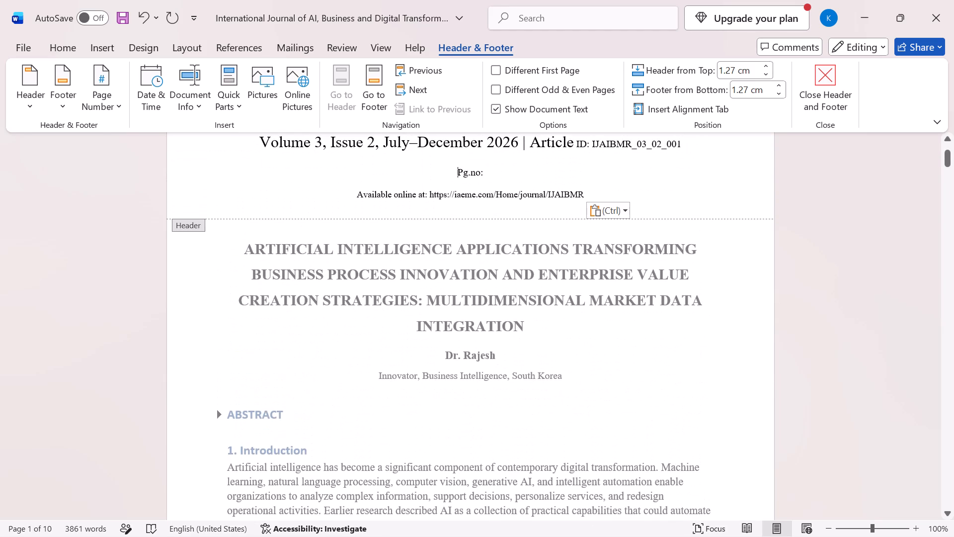
pyautogui.scroll(3, 293, 204)
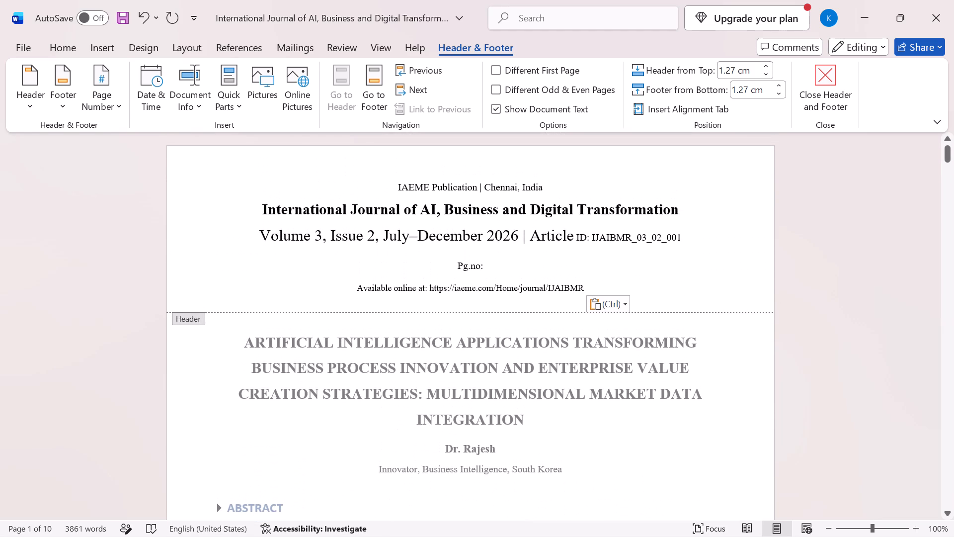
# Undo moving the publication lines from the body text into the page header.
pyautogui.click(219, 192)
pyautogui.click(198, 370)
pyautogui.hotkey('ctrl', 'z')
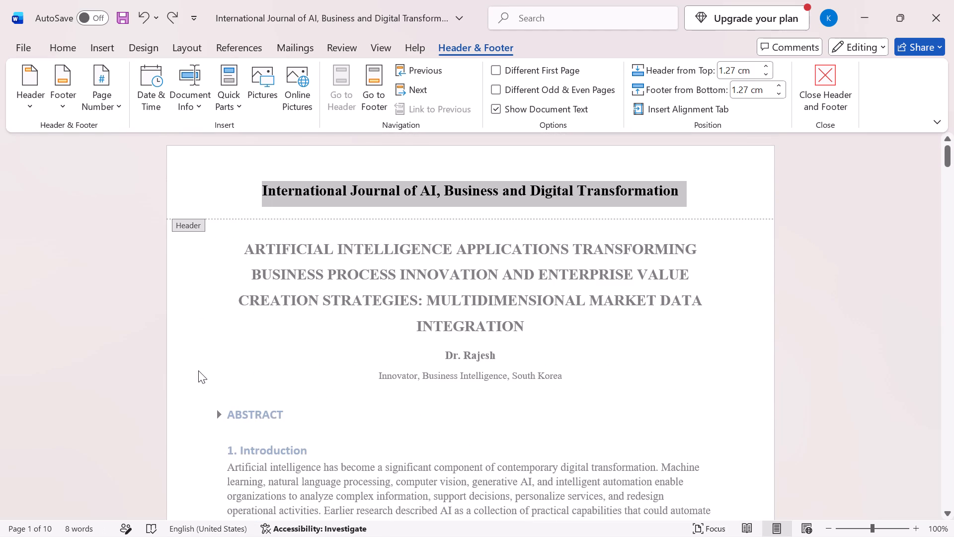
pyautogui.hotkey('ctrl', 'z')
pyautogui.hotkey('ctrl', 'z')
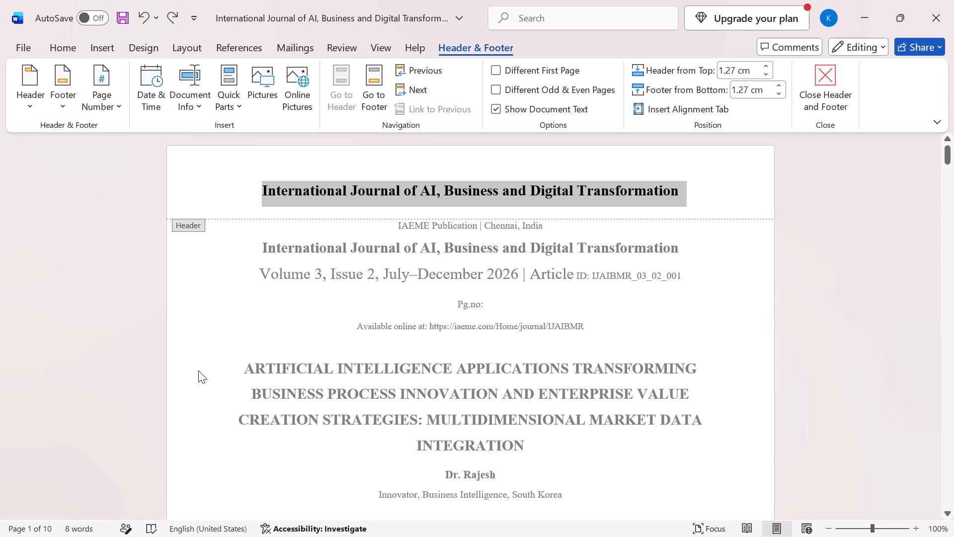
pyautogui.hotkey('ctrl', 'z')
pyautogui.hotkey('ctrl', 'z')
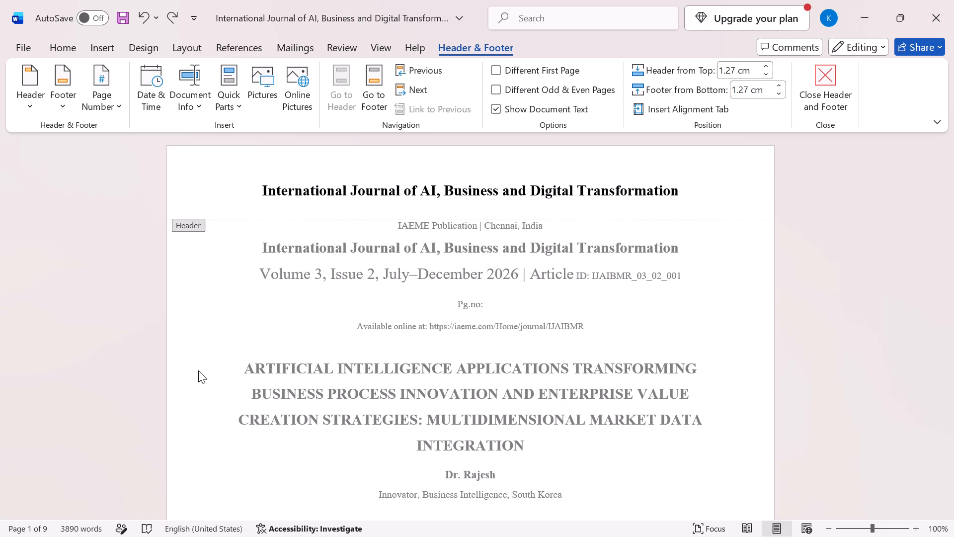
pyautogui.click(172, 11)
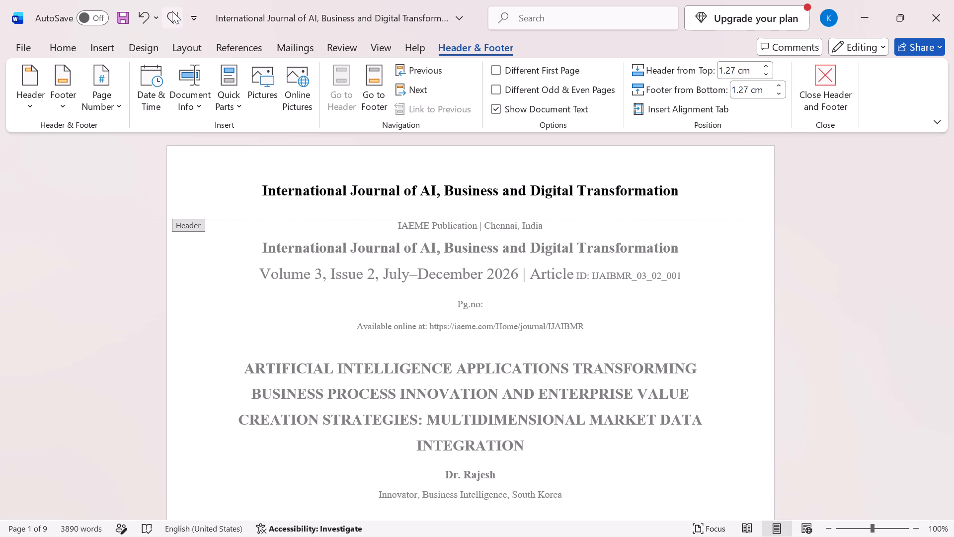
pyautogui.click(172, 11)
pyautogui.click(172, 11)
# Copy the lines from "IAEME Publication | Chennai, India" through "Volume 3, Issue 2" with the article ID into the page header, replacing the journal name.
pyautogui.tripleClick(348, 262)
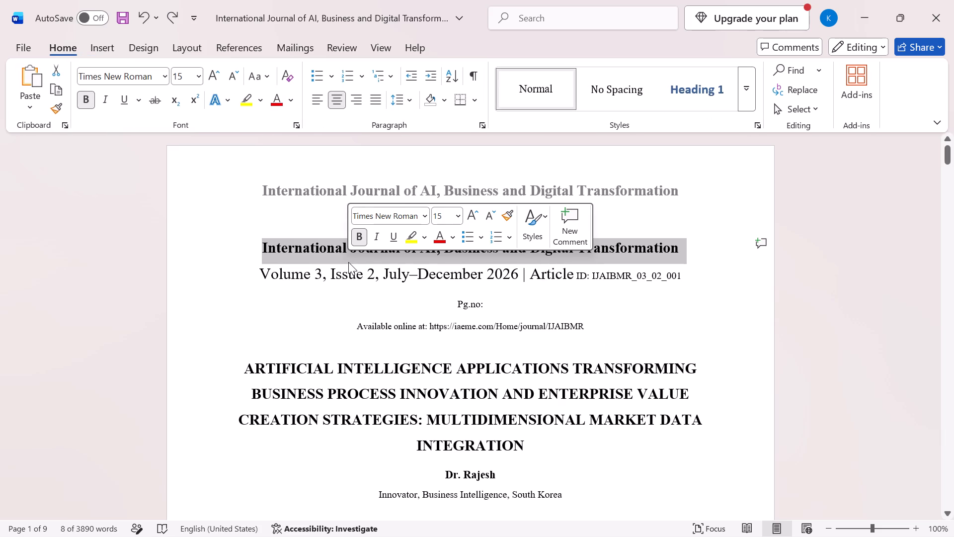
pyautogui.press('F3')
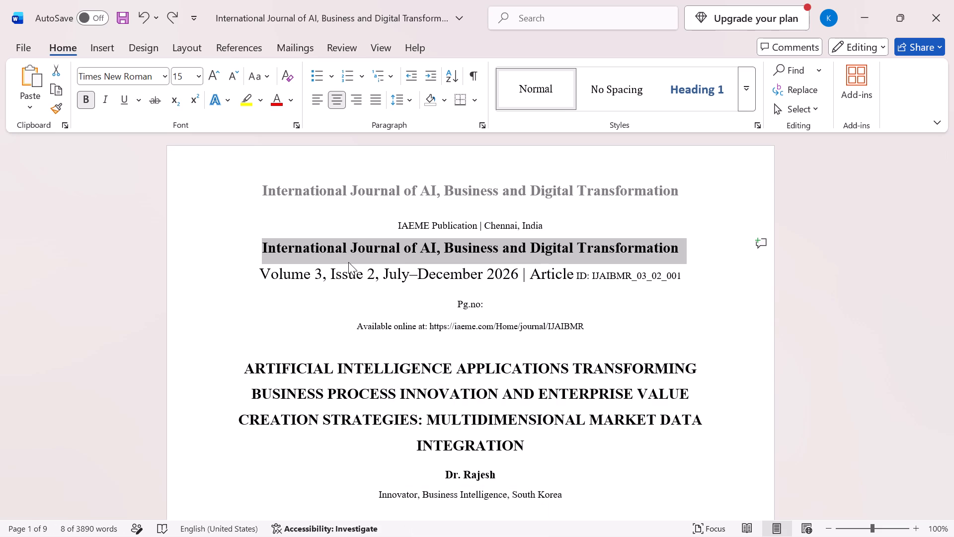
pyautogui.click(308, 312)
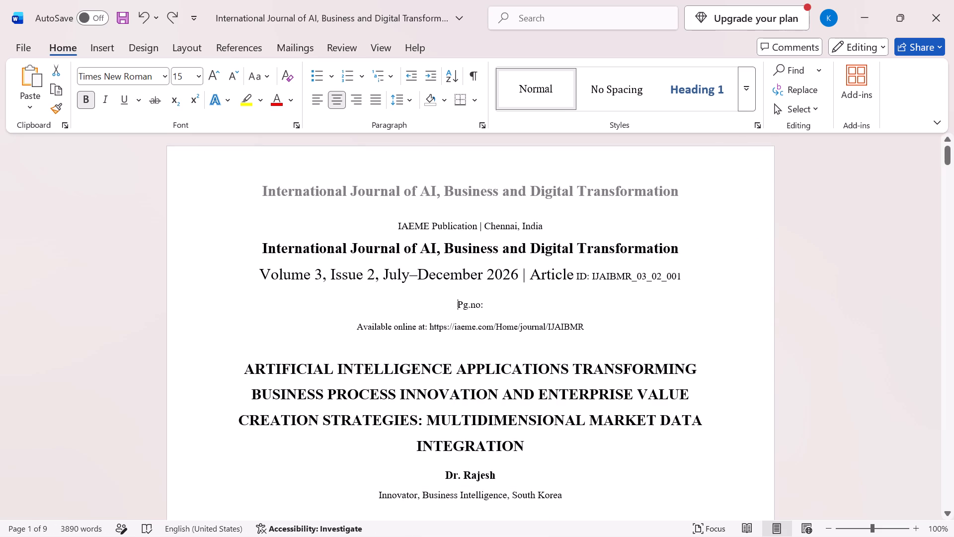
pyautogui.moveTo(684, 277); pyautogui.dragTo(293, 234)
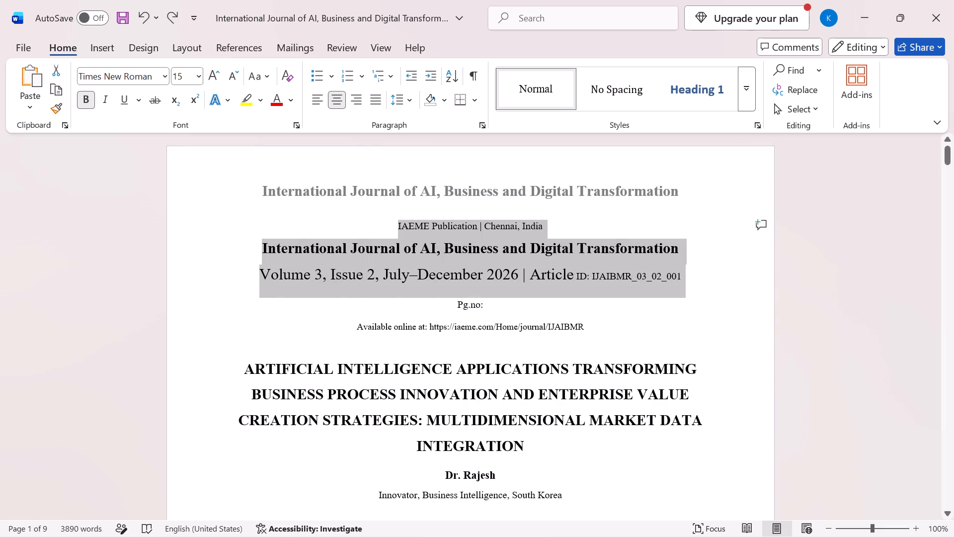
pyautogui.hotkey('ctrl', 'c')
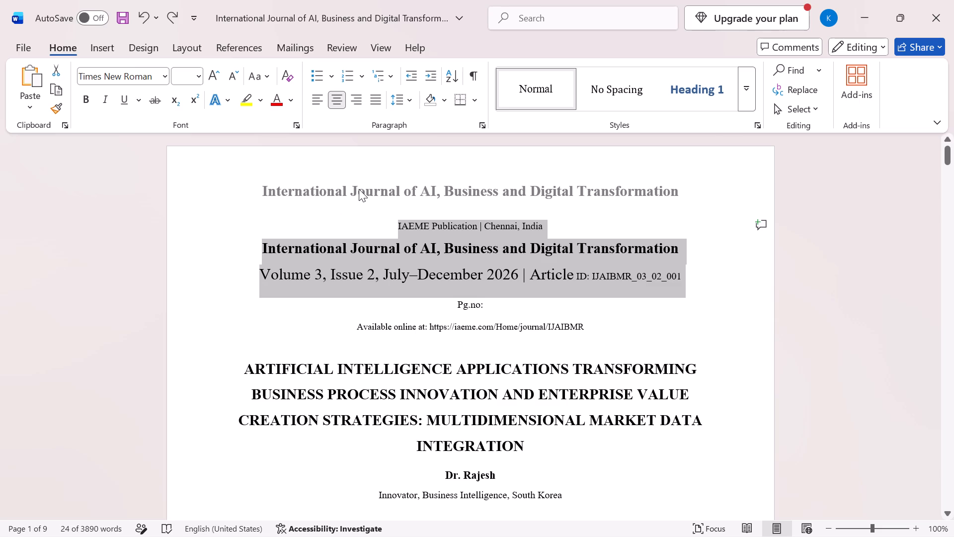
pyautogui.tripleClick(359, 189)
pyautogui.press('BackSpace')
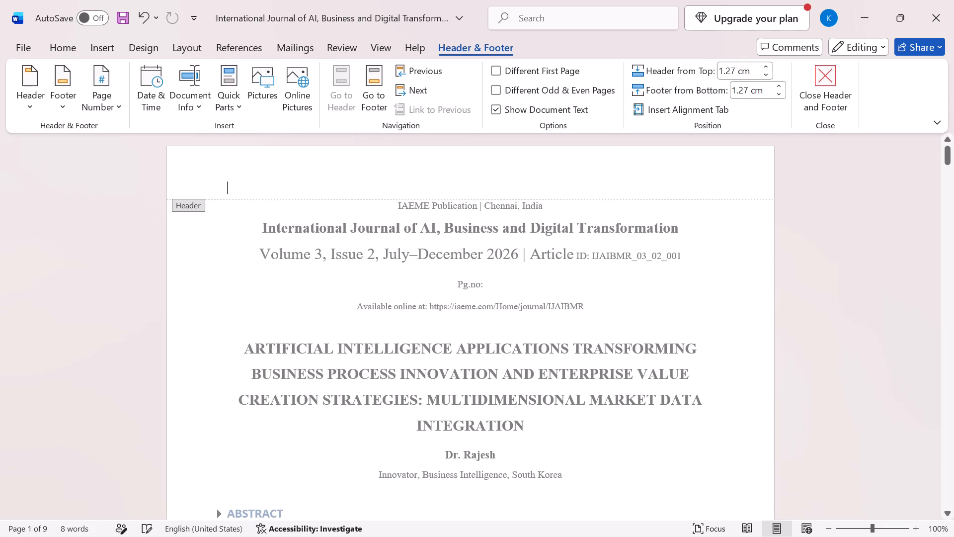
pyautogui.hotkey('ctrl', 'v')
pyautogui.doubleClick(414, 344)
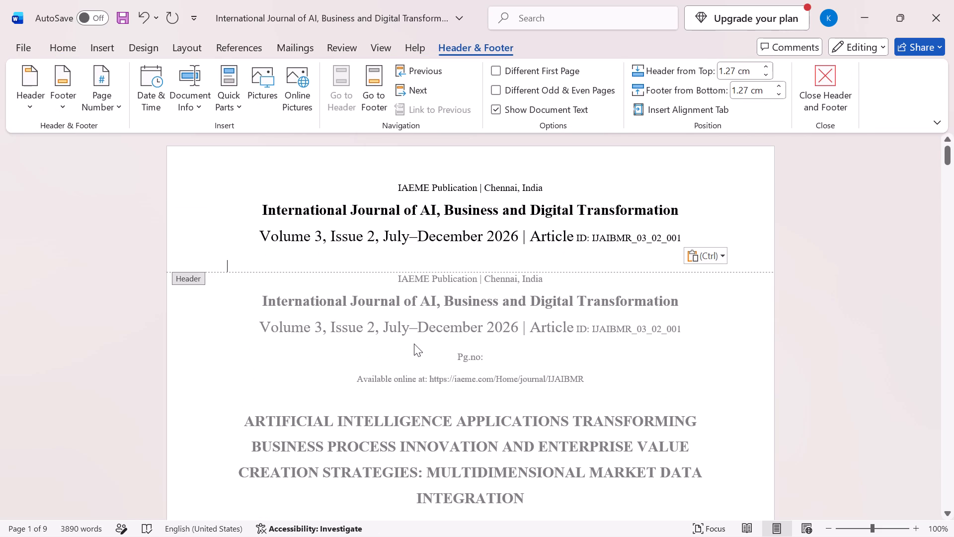
# Move all publication lines from "IAEME Publication | Chennai, India" through "Available online at" out of the body, replacing the entire page header content.
pyautogui.moveTo(688, 302); pyautogui.dragTo(343, 310)
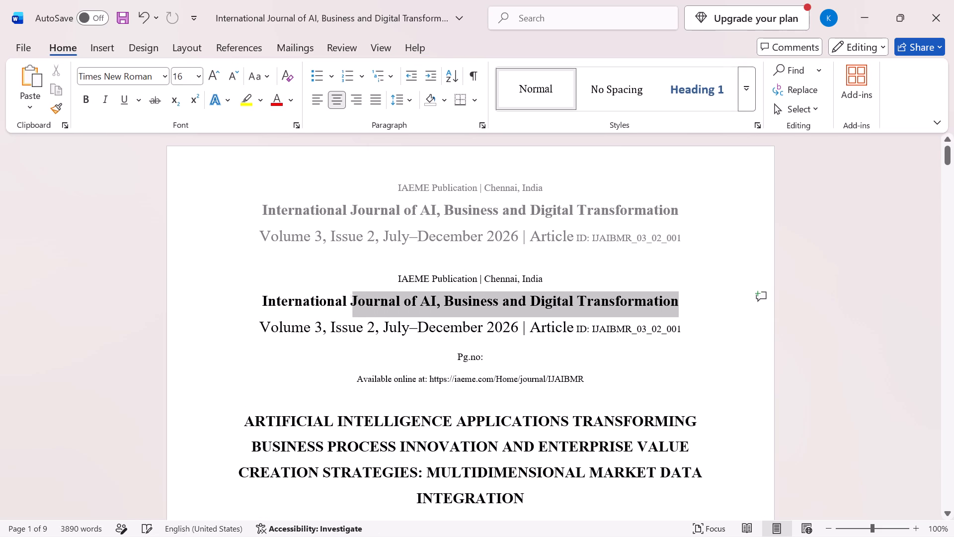
pyautogui.moveTo(343, 310); pyautogui.dragTo(304, 310)
pyautogui.click(635, 337)
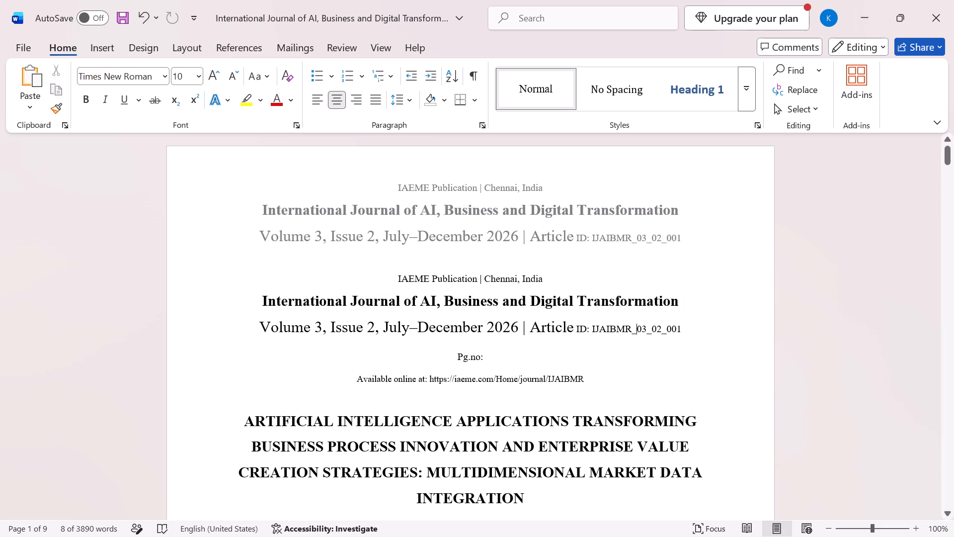
pyautogui.moveTo(500, 356); pyautogui.dragTo(449, 358)
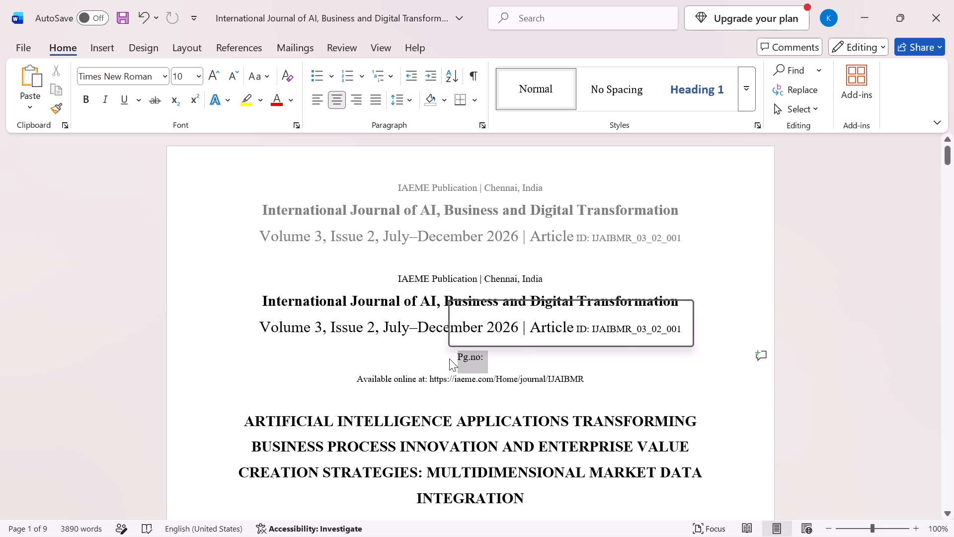
pyautogui.moveTo(569, 360); pyautogui.dragTo(602, 374)
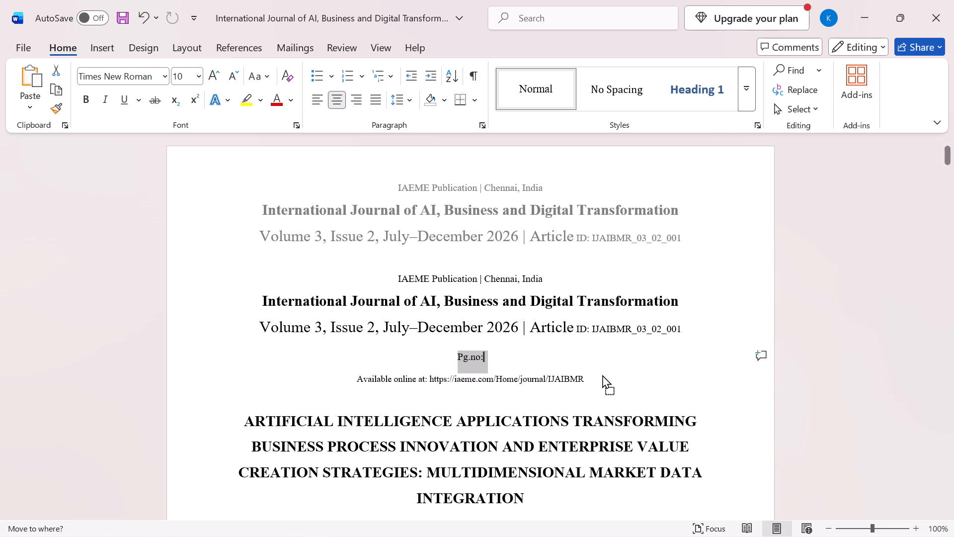
pyautogui.moveTo(602, 374); pyautogui.dragTo(445, 356)
pyautogui.moveTo(608, 380); pyautogui.dragTo(293, 294)
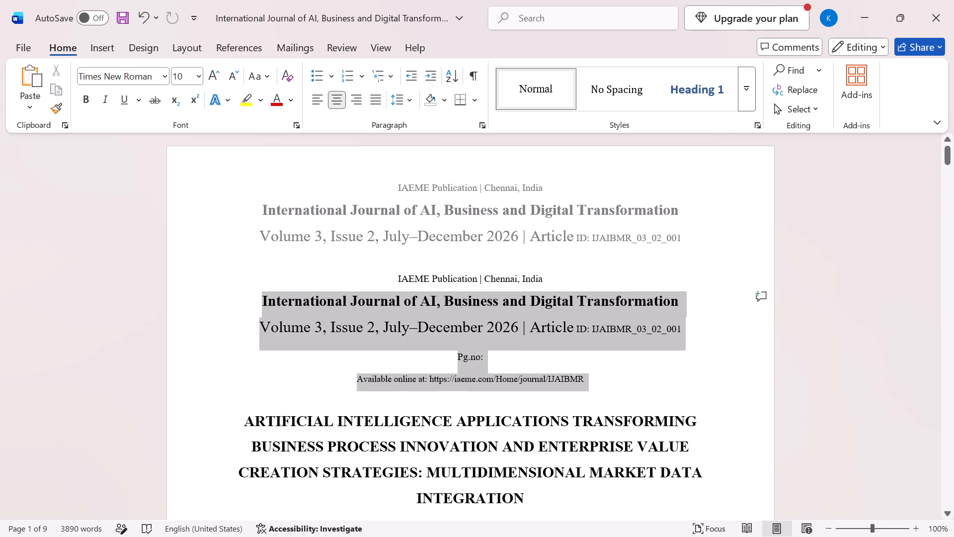
pyautogui.moveTo(293, 294); pyautogui.dragTo(288, 290)
pyautogui.hotkey('ctrl', 'c')
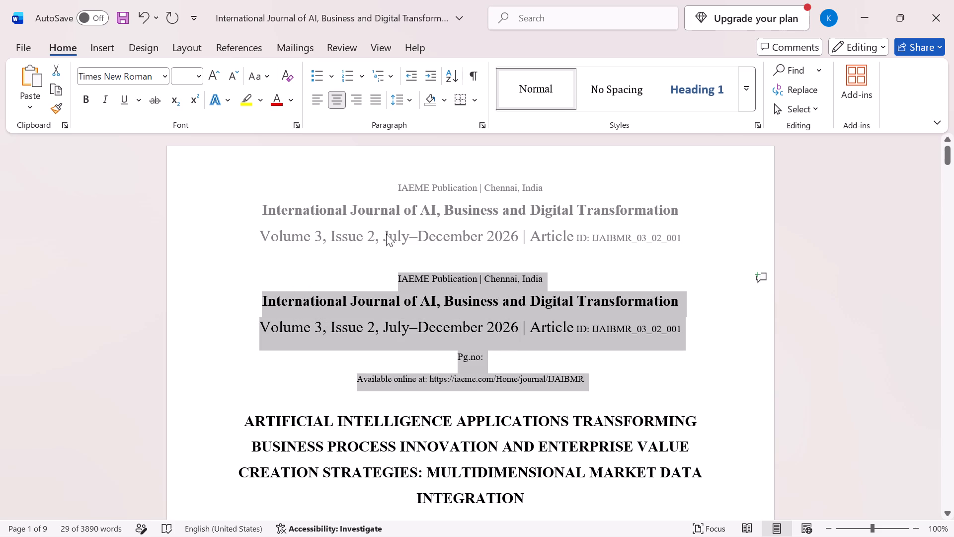
pyautogui.press('BackSpace')
pyautogui.tripleClick(498, 199)
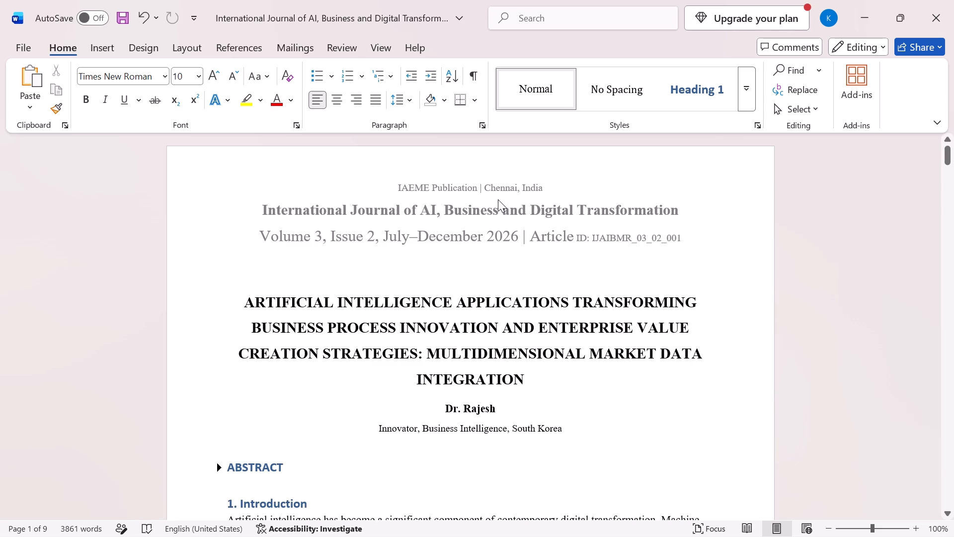
pyautogui.tripleClick(491, 216)
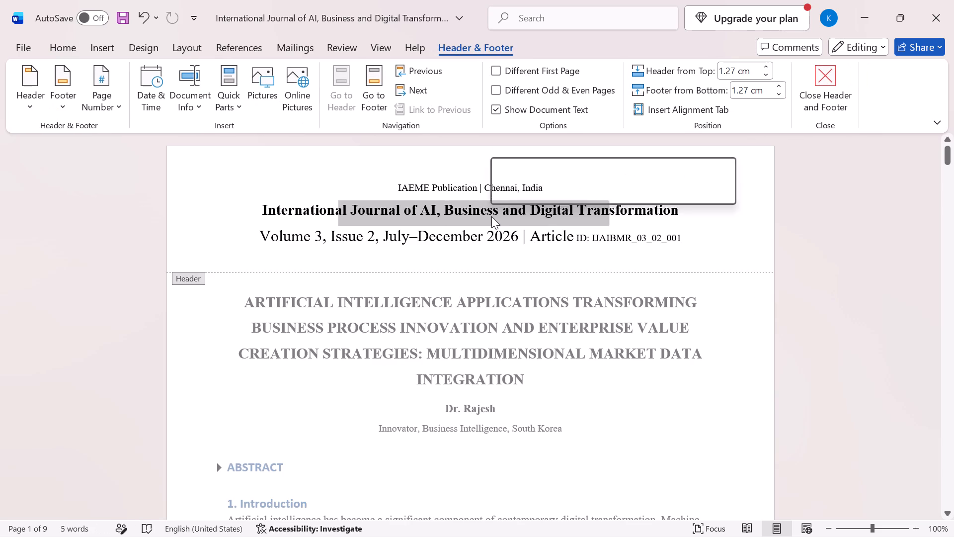
pyautogui.hotkey('ctrl', 'a')
pyautogui.hotkey('ctrl', 'v')
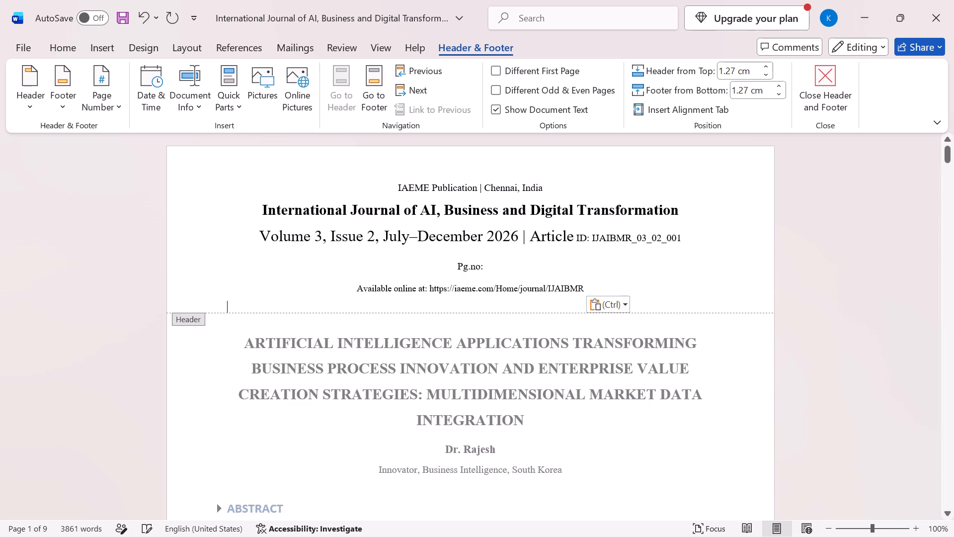
# Return to the body text and expand the collapsed ABSTRACT section.
pyautogui.click(489, 269)
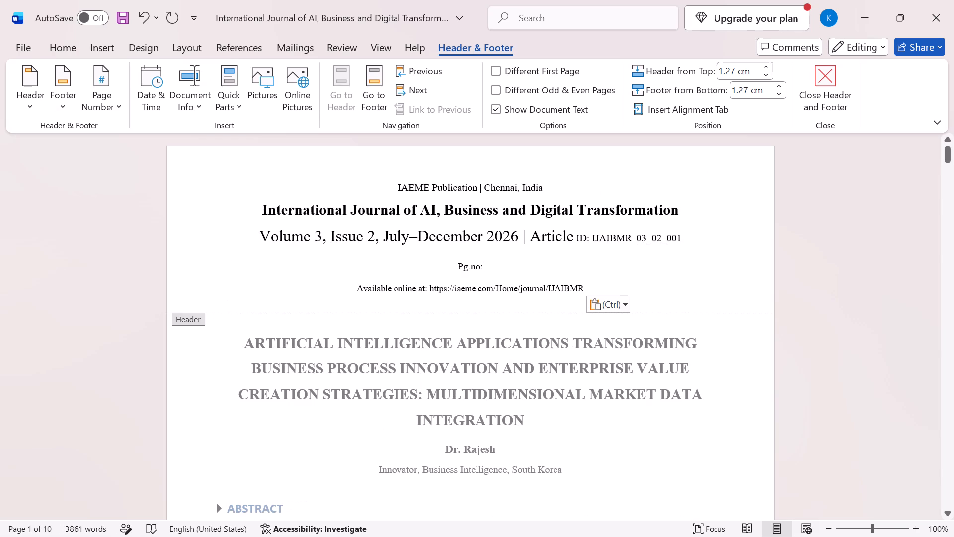
pyautogui.click(944, 338)
pyautogui.click(892, 304)
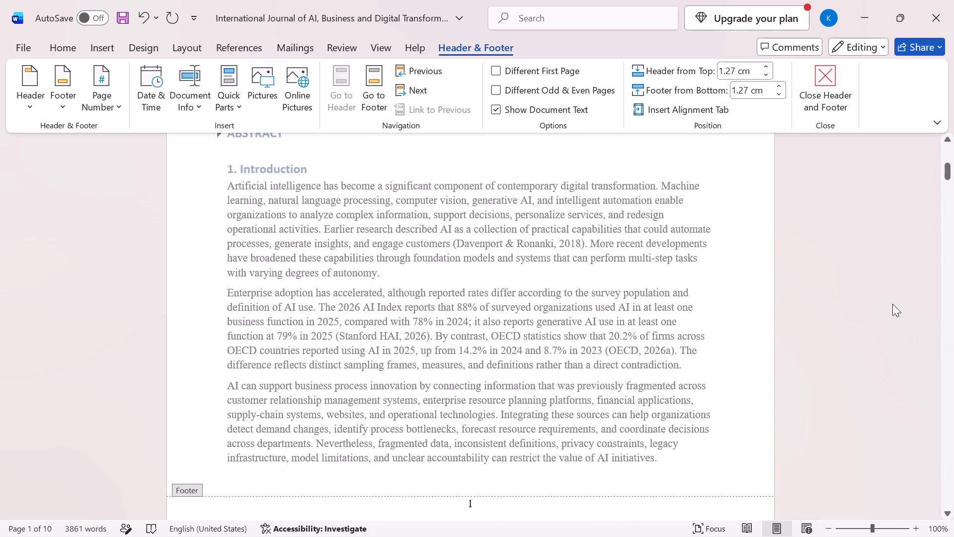
pyautogui.scroll(1, 721, 256)
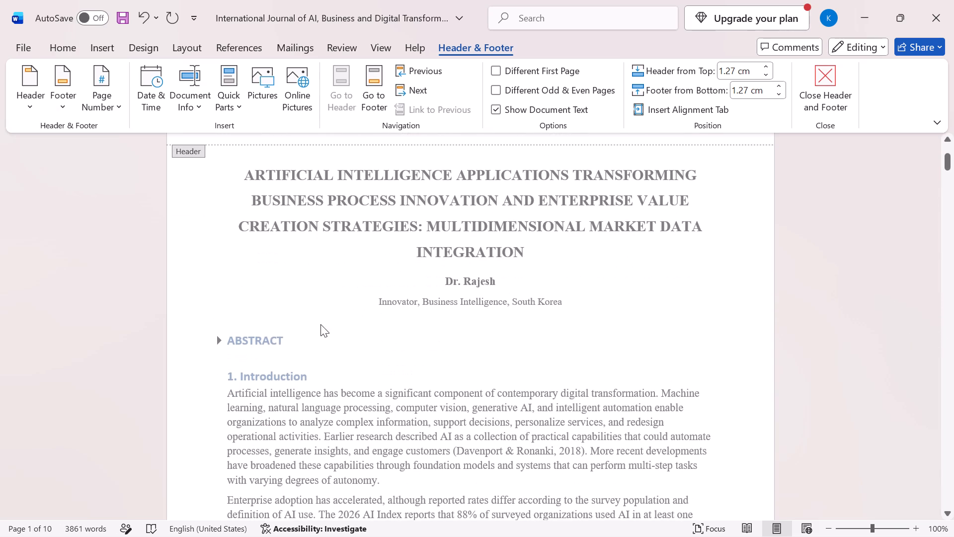
pyautogui.moveTo(224, 336); pyautogui.dragTo(258, 355)
pyautogui.moveTo(234, 390); pyautogui.dragTo(272, 394)
pyautogui.doubleClick(272, 394)
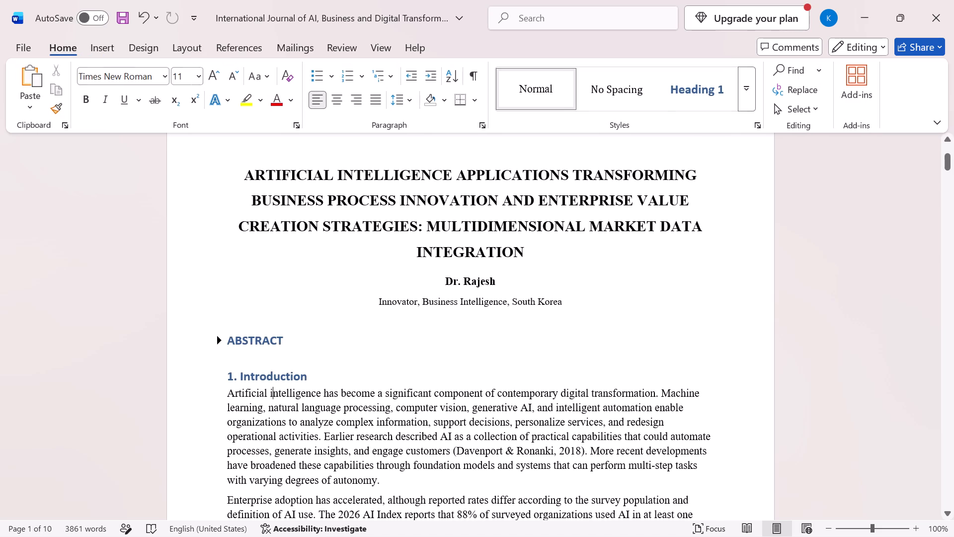
pyautogui.moveTo(224, 336); pyautogui.dragTo(261, 348)
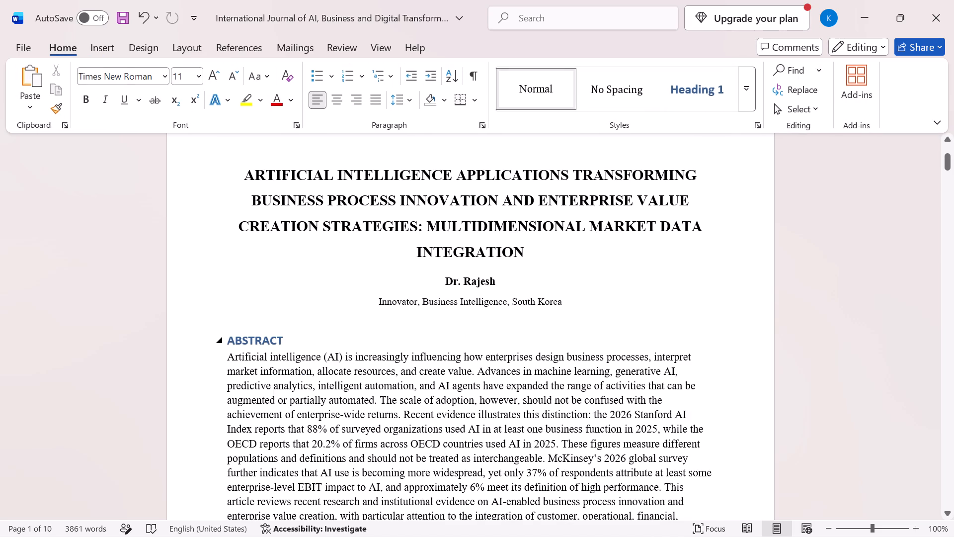
# Justify all the text from the ABSTRACT heading to the copyright note at the end of the document.
pyautogui.moveTo(225, 339); pyautogui.dragTo(934, 536)
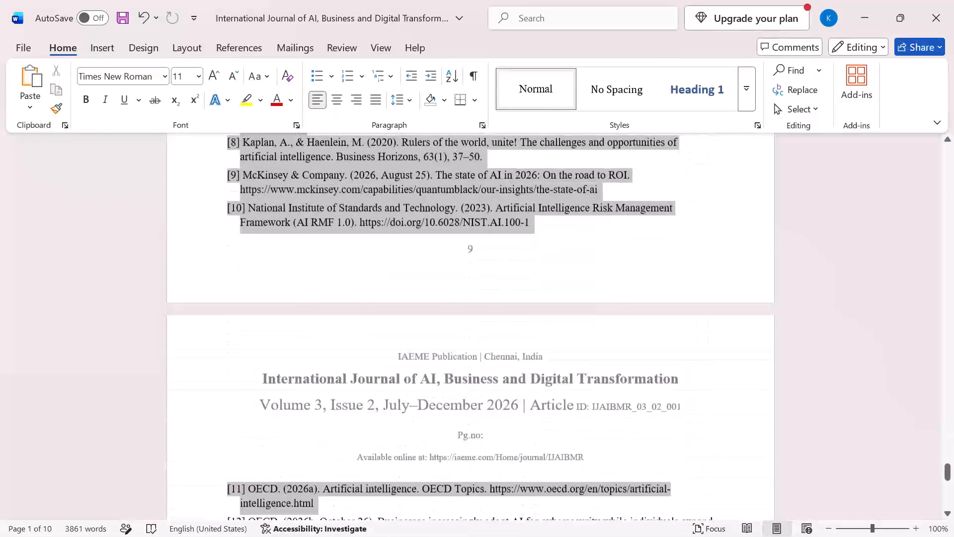
pyautogui.moveTo(934, 536); pyautogui.dragTo(934, 506)
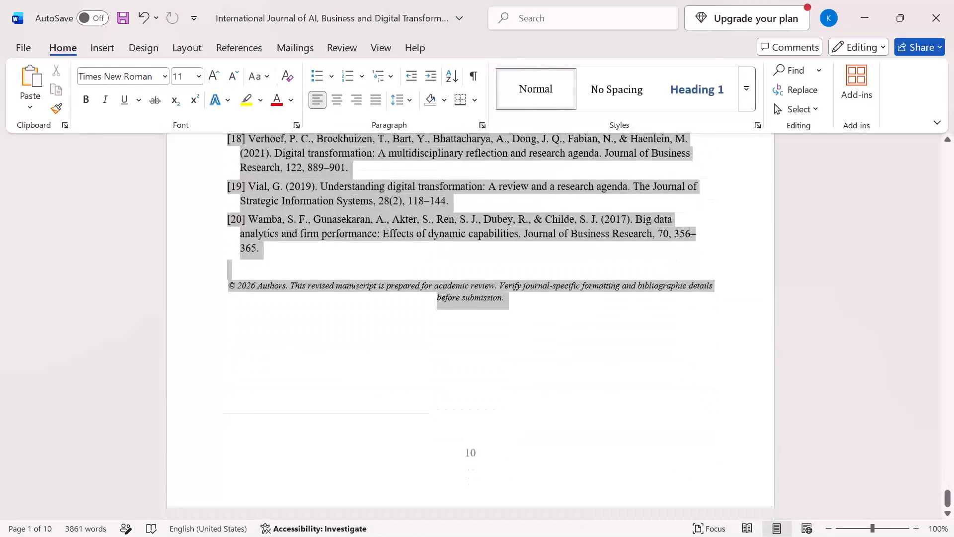
pyautogui.moveTo(934, 506); pyautogui.dragTo(933, 506)
pyautogui.click(374, 105)
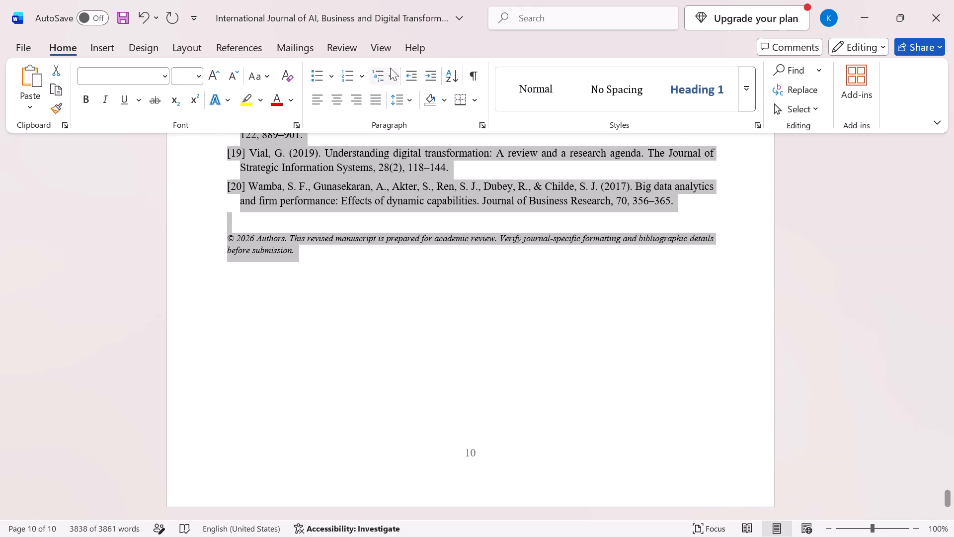
# Set the line spacing of the selected text, from the ABSTRACT heading to the document's end, to 1.5.
pyautogui.scroll(1, 391, 345)
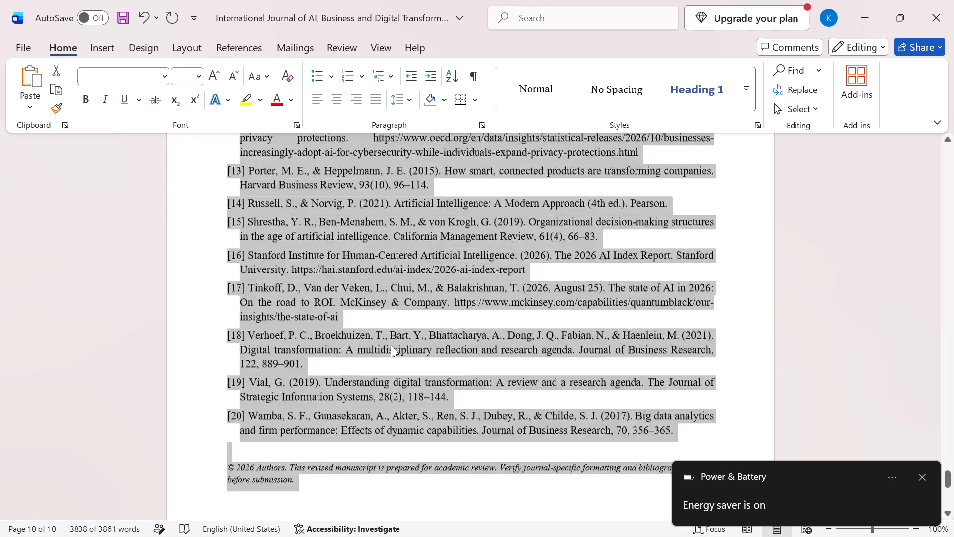
pyautogui.scroll(7, 391, 345)
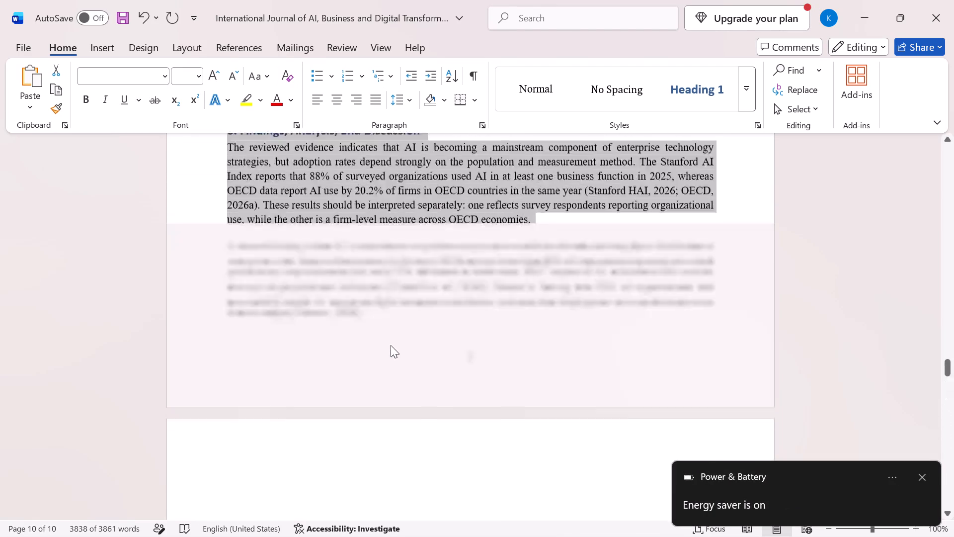
pyautogui.scroll(3, 391, 345)
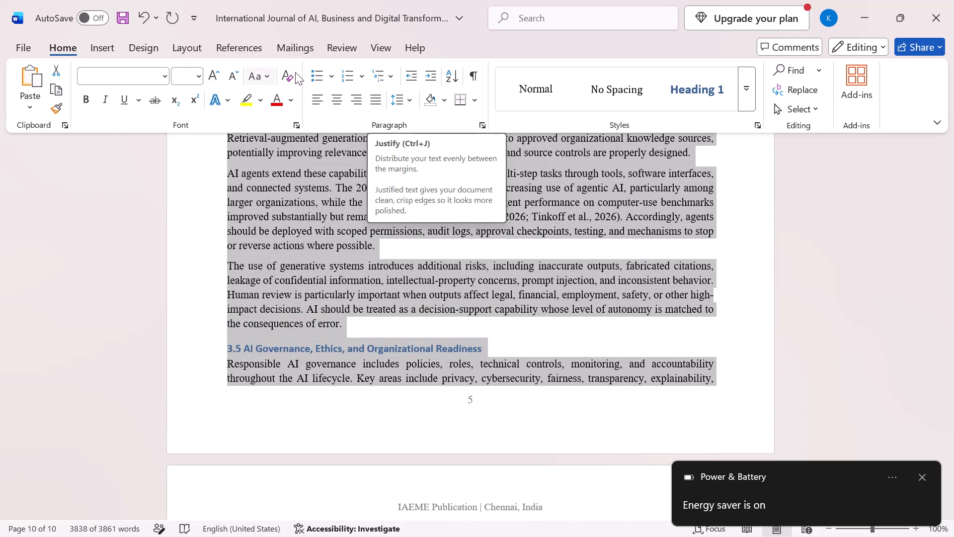
pyautogui.click(394, 76)
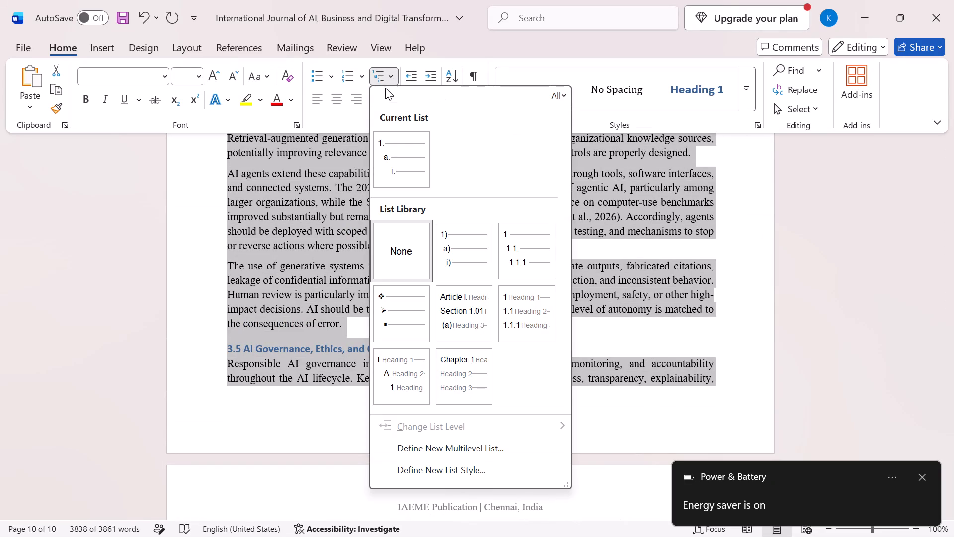
pyautogui.click(206, 224)
pyautogui.click(408, 100)
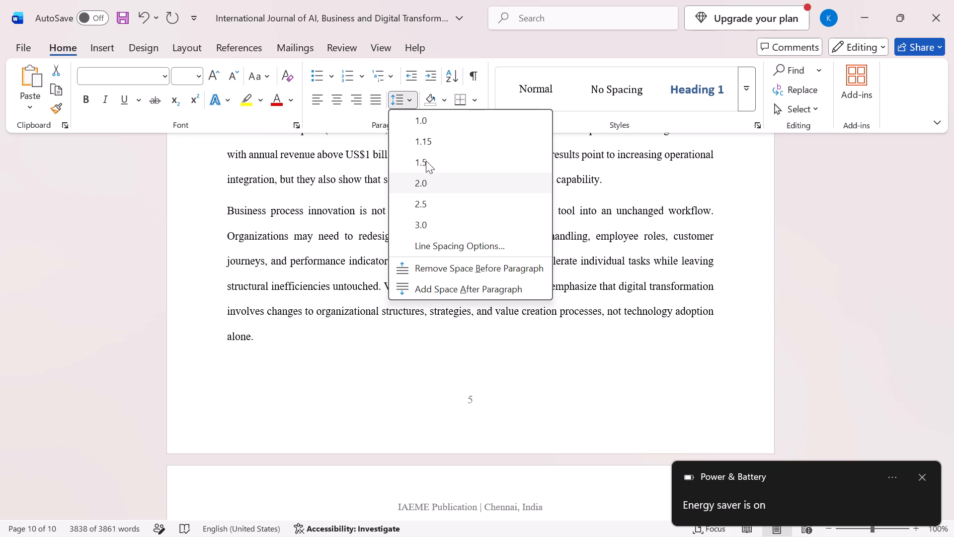
pyautogui.click(418, 160)
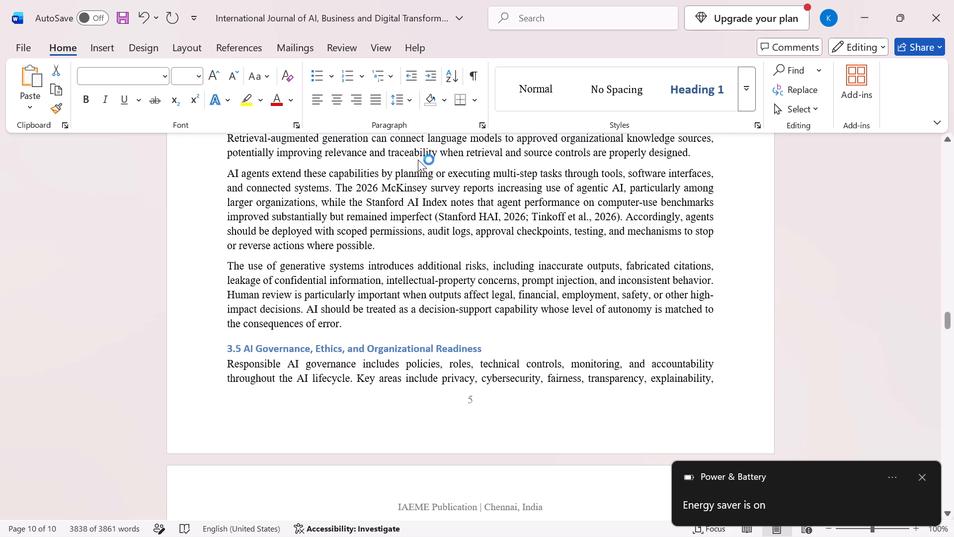
pyautogui.click(397, 304)
# Open the page header, check how many pages the document has, and enter 0-13 after "Pg.no:".
pyautogui.scroll(14, 397, 304)
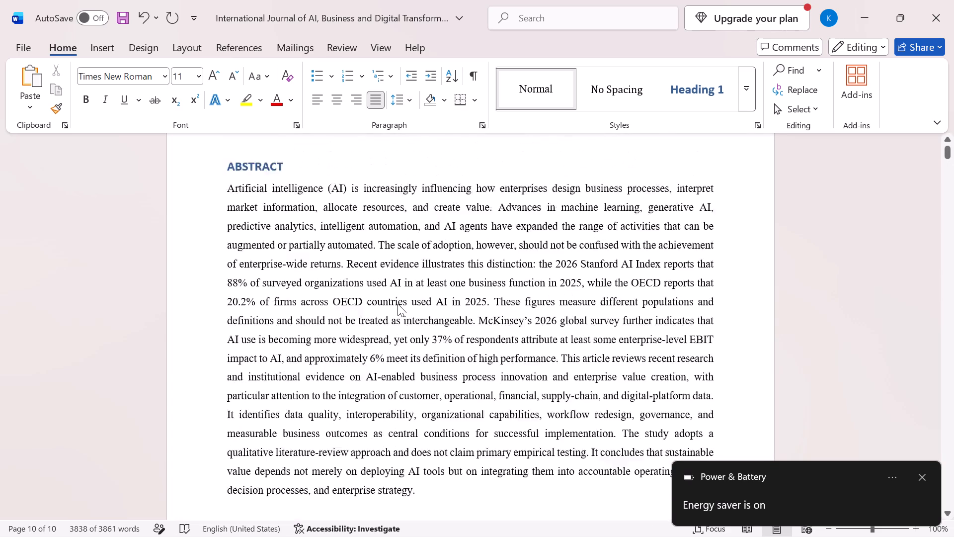
pyautogui.scroll(20, 397, 304)
pyautogui.scroll(5, 397, 304)
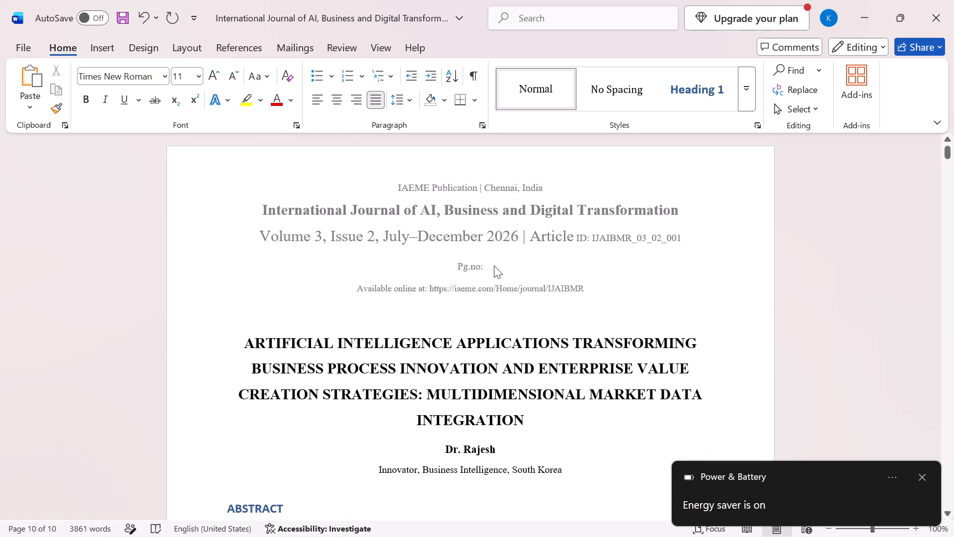
pyautogui.click(477, 264)
pyautogui.doubleClick(491, 264)
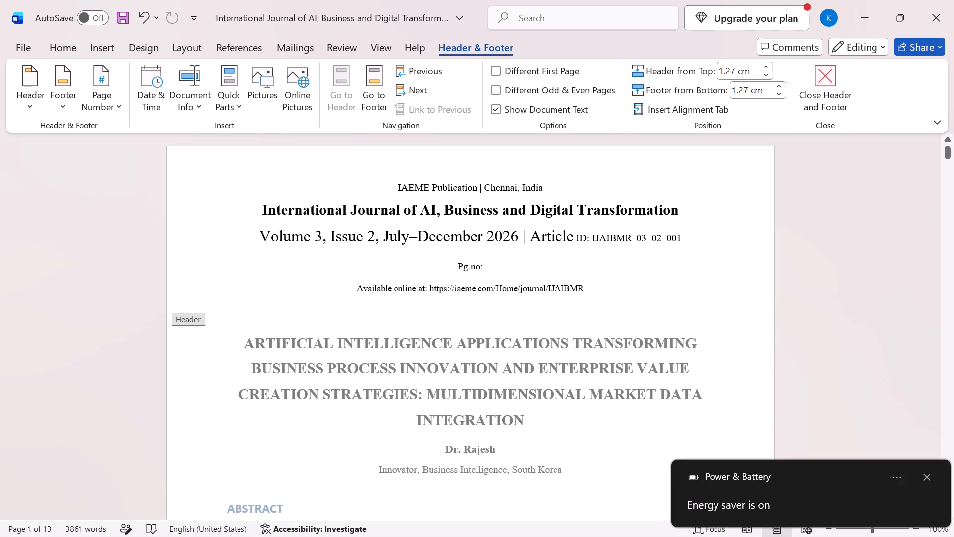
pyautogui.scroll(-12, 421, 396)
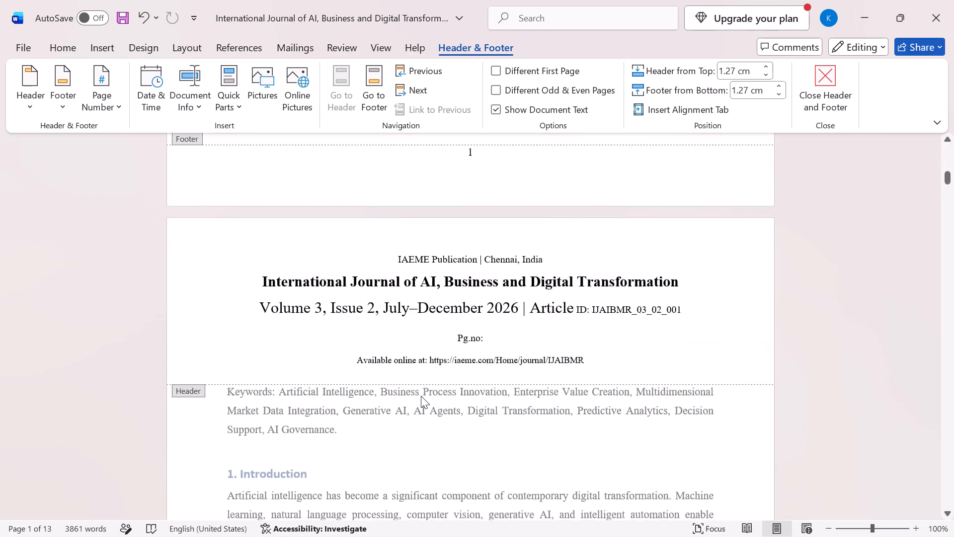
pyautogui.scroll(-17, 421, 396)
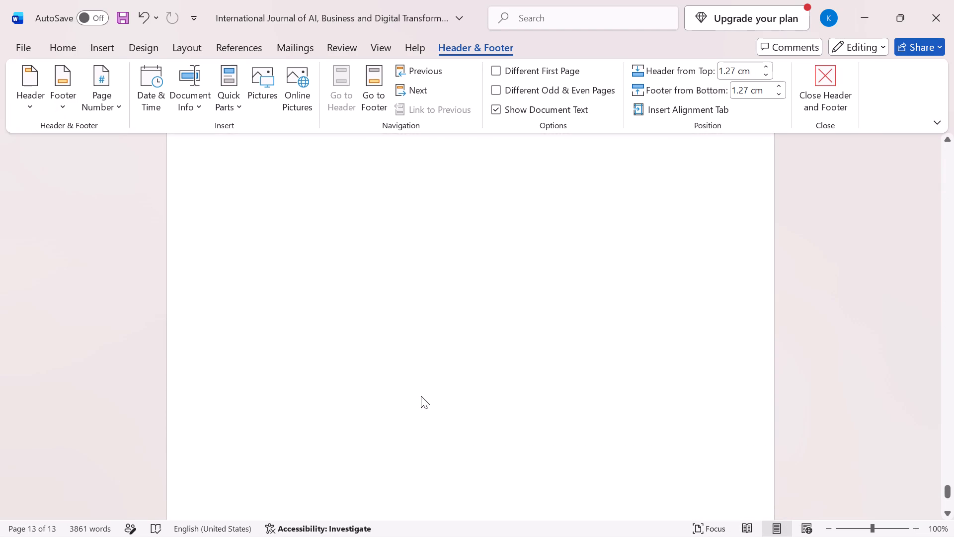
pyautogui.scroll(-1, 421, 396)
pyautogui.scroll(5, 421, 396)
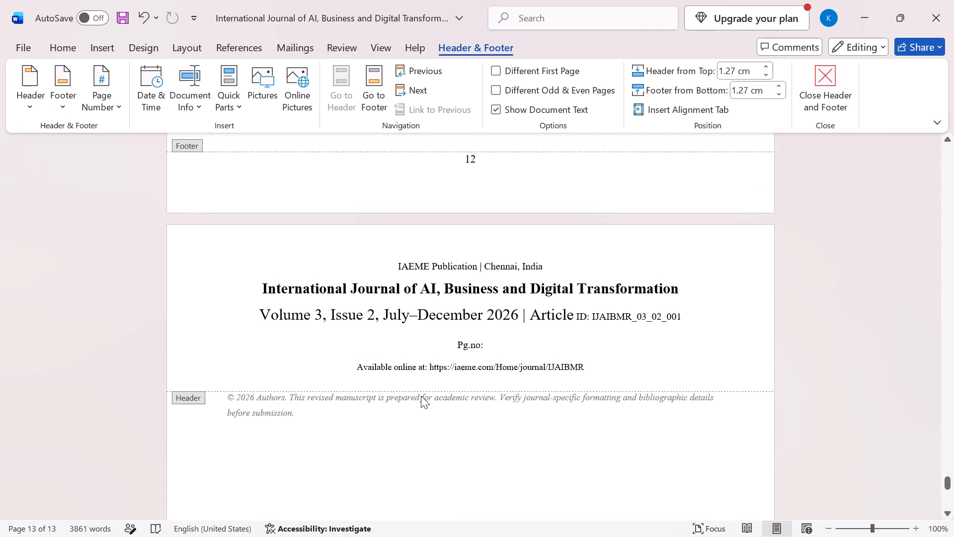
pyautogui.scroll(2, 421, 396)
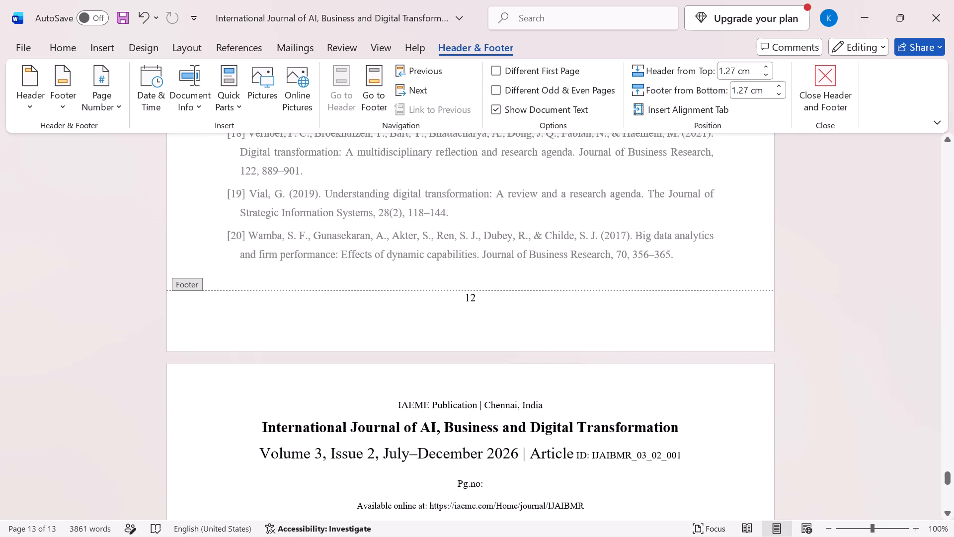
pyautogui.scroll(15, 421, 396)
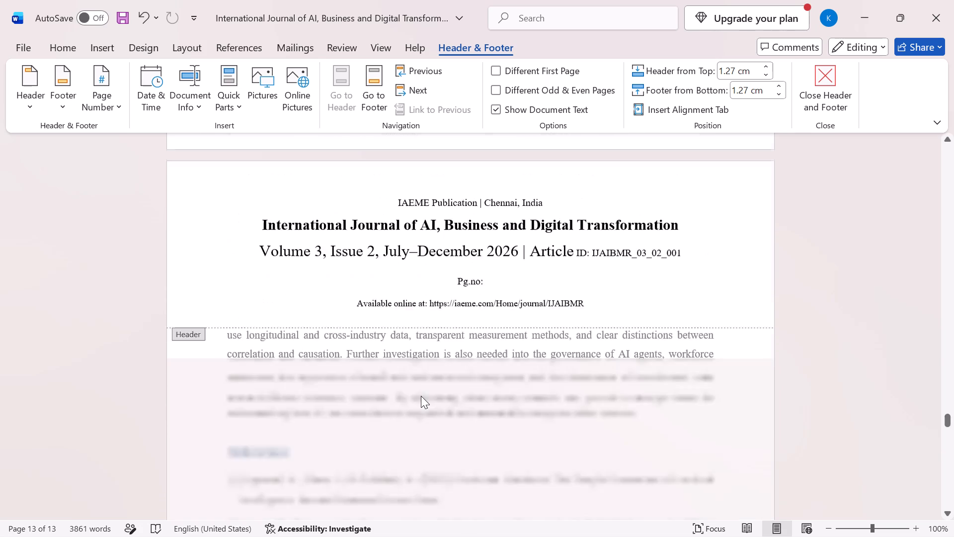
pyautogui.scroll(14, 421, 396)
pyautogui.scroll(8, 421, 396)
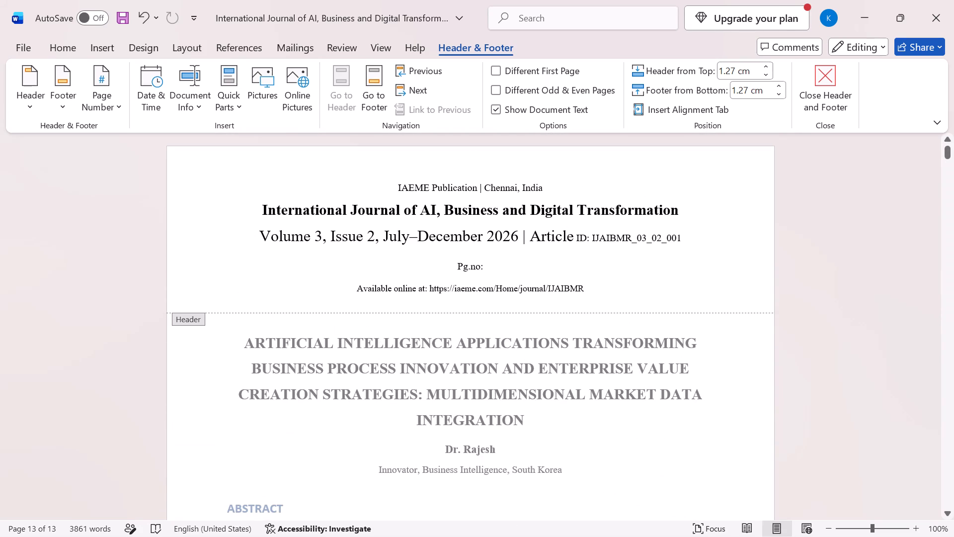
pyautogui.click(488, 265)
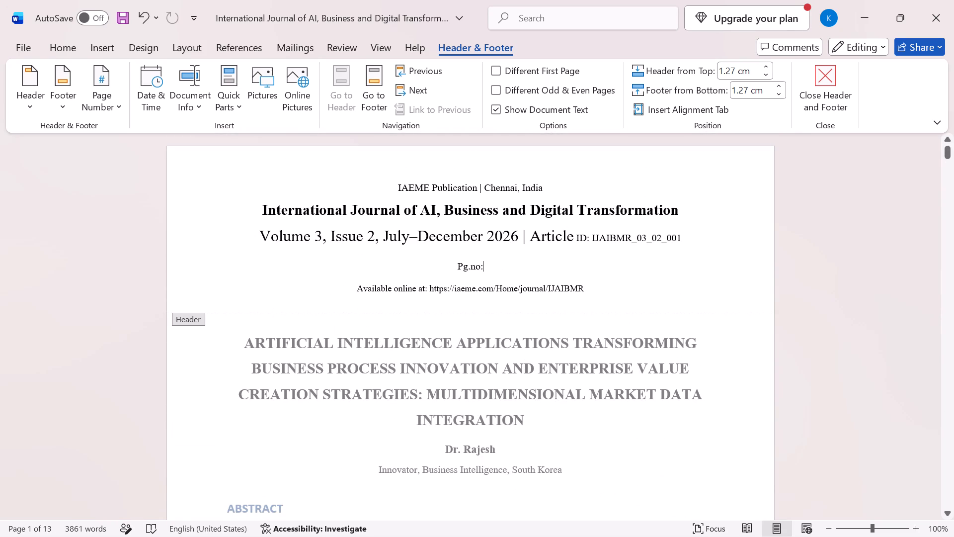
pyautogui.press('0')
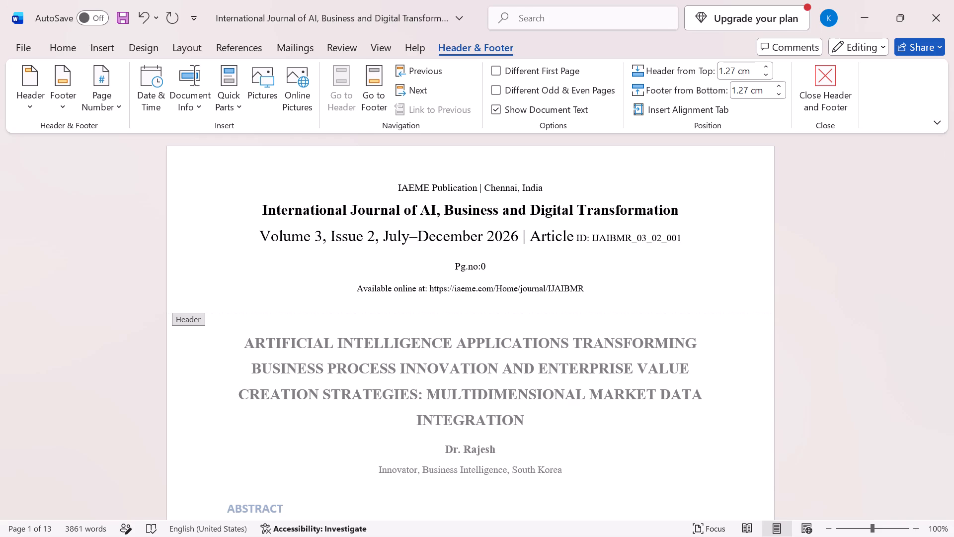
pyautogui.write('-13')
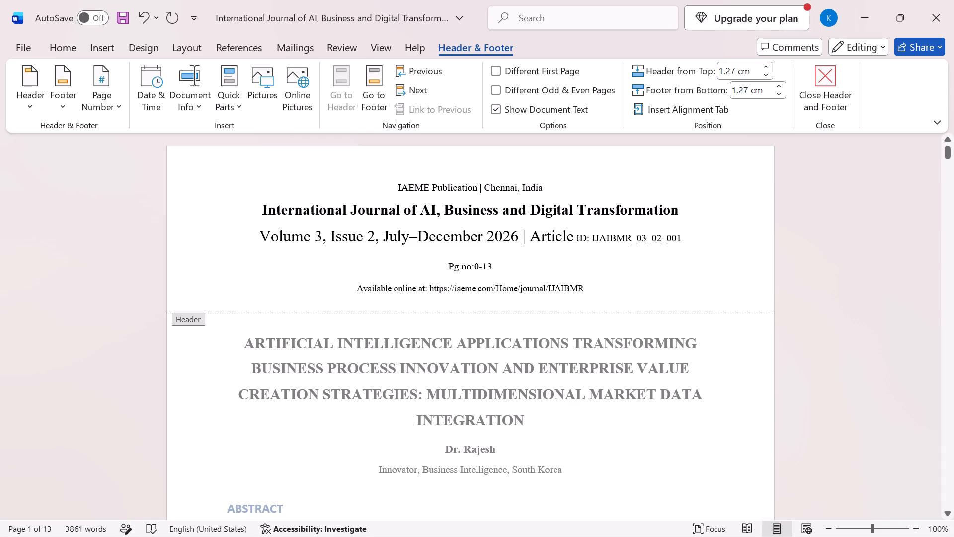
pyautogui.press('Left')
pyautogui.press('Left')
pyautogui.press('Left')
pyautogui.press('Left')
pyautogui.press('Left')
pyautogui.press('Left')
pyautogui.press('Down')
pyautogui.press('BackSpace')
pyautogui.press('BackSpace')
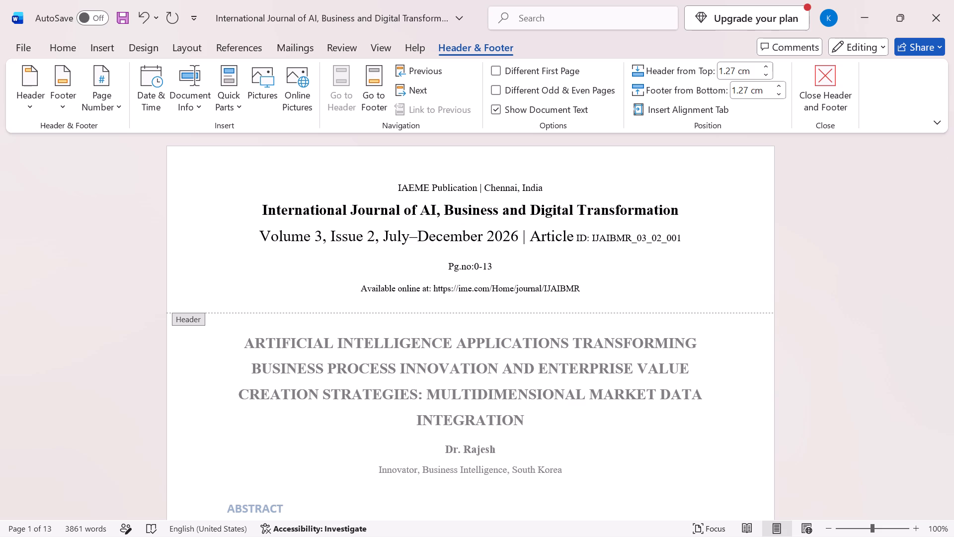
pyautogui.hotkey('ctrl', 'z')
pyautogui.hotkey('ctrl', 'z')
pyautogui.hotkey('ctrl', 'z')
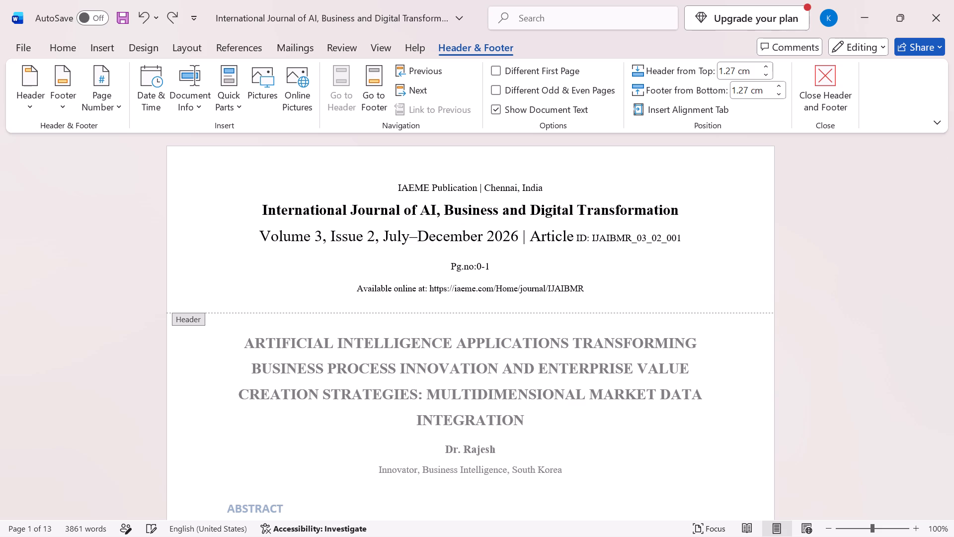
# Replace the page range after "Pg.no:" in the header with 1-13.
pyautogui.press('BackSpace')
pyautogui.press('BackSpace')
pyautogui.press('BackSpace')
pyautogui.write('1-13')
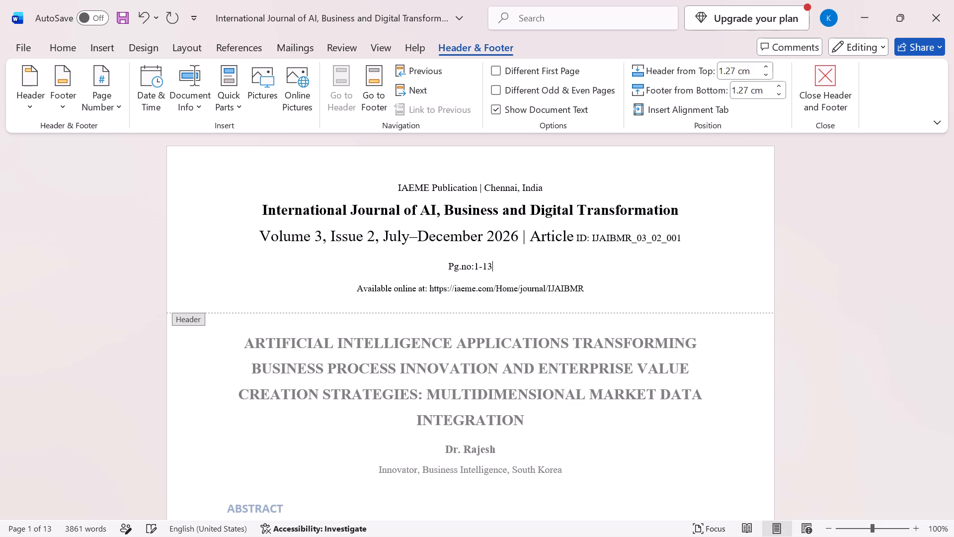
# Move the lines from "Volume 3, Issue 2" through "Available online at" out of the header into new blank lines above the article title.
pyautogui.moveTo(498, 270); pyautogui.dragTo(343, 262)
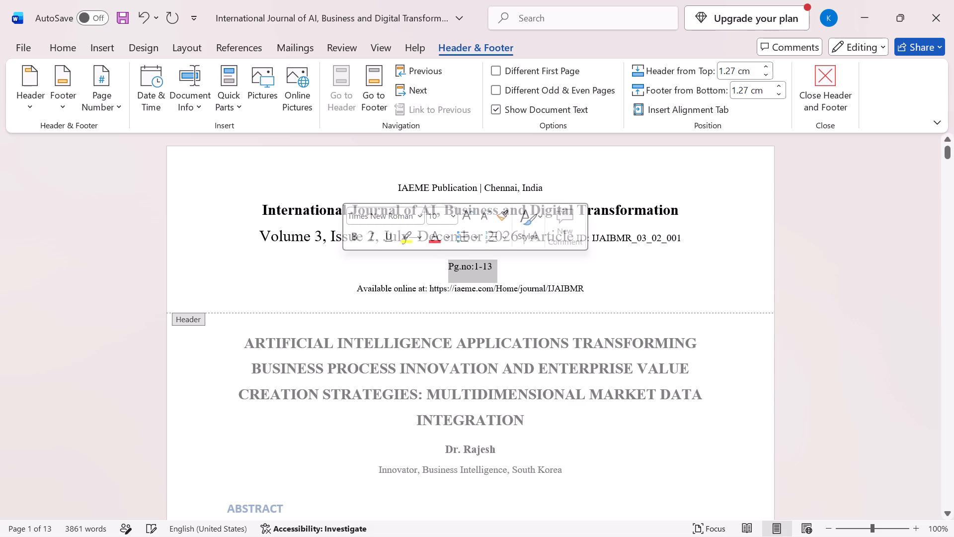
pyautogui.moveTo(597, 295); pyautogui.dragTo(263, 229)
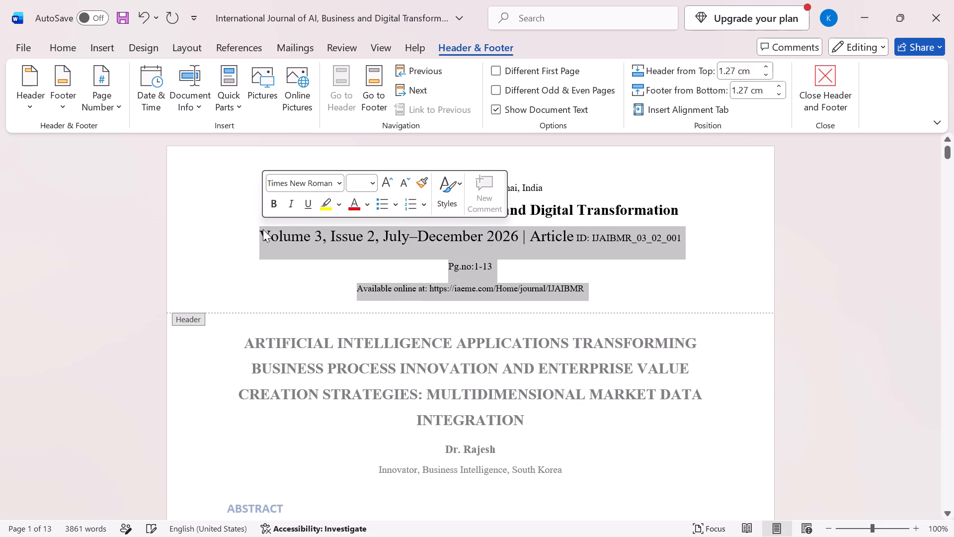
pyautogui.hotkey('ctrl', 'c')
pyautogui.press('BackSpace')
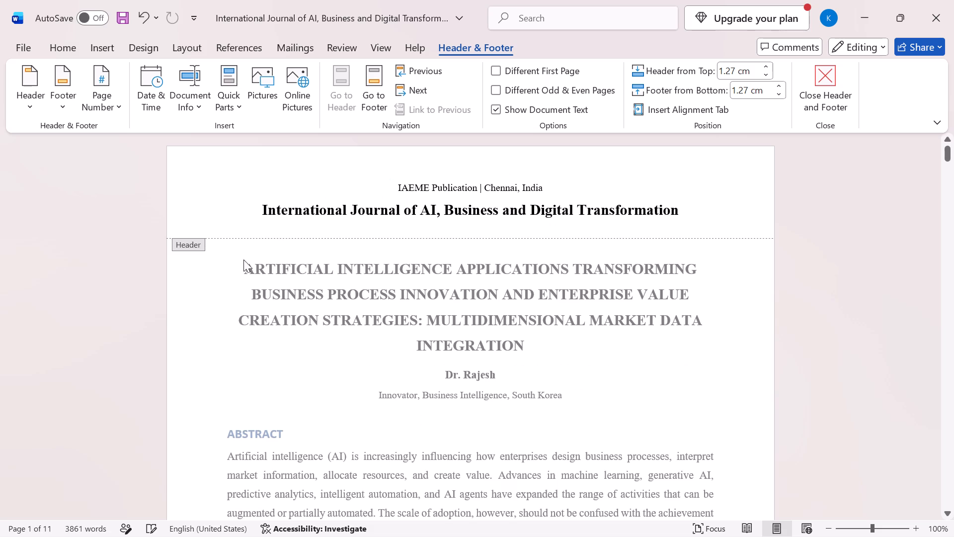
pyautogui.click(236, 262)
pyautogui.doubleClick(237, 267)
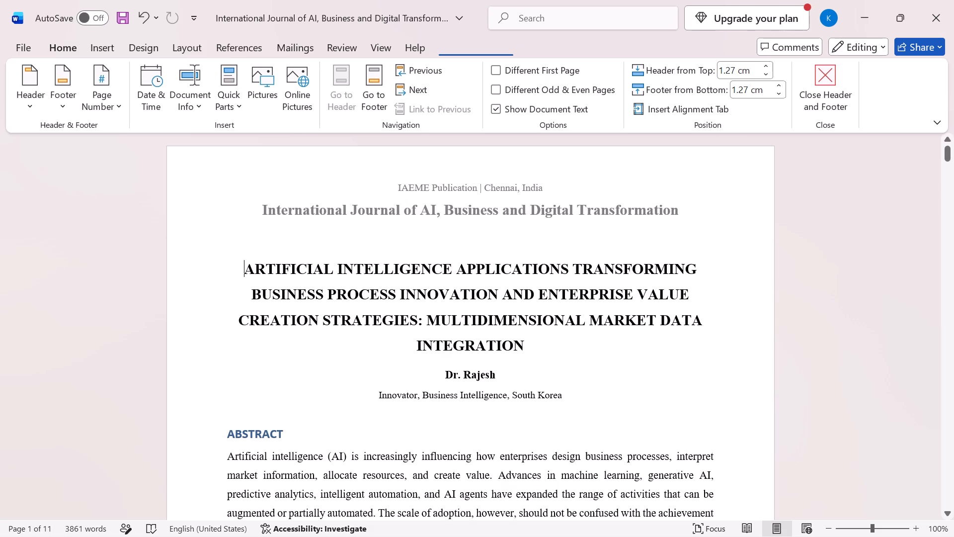
pyautogui.press('Return')
pyautogui.press('Return')
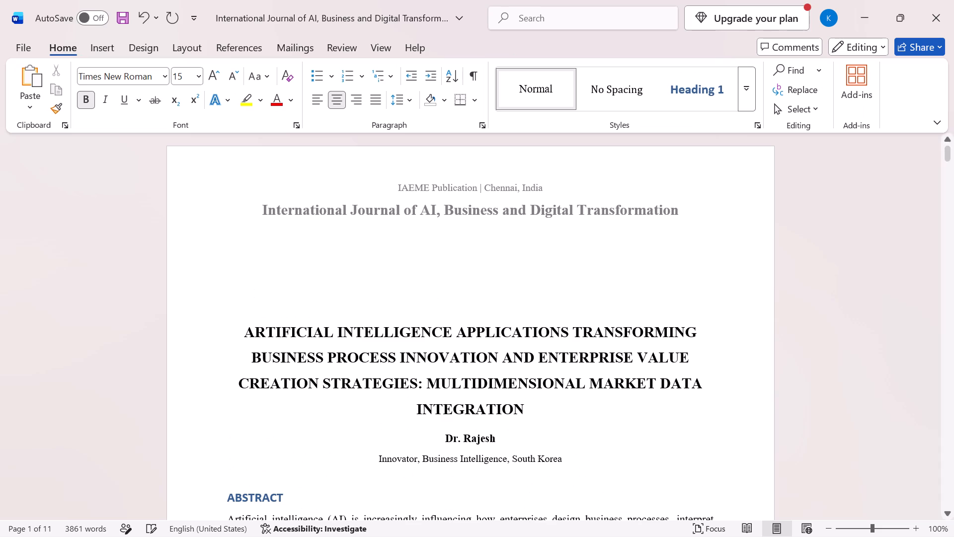
pyautogui.click(264, 272)
pyautogui.hotkey('ctrl', 'v')
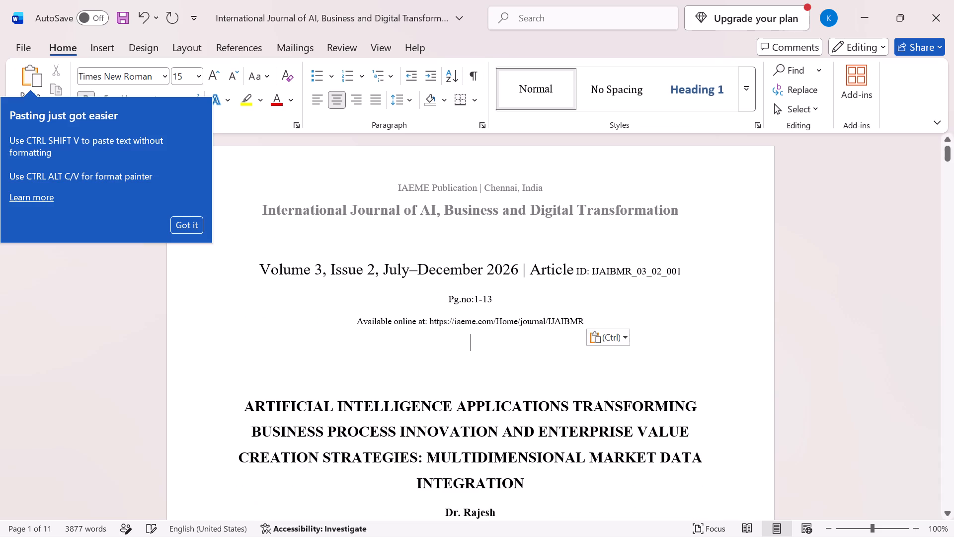
# Remove an extra blank line between the "Available online at" line and the article title.
pyautogui.click(307, 353)
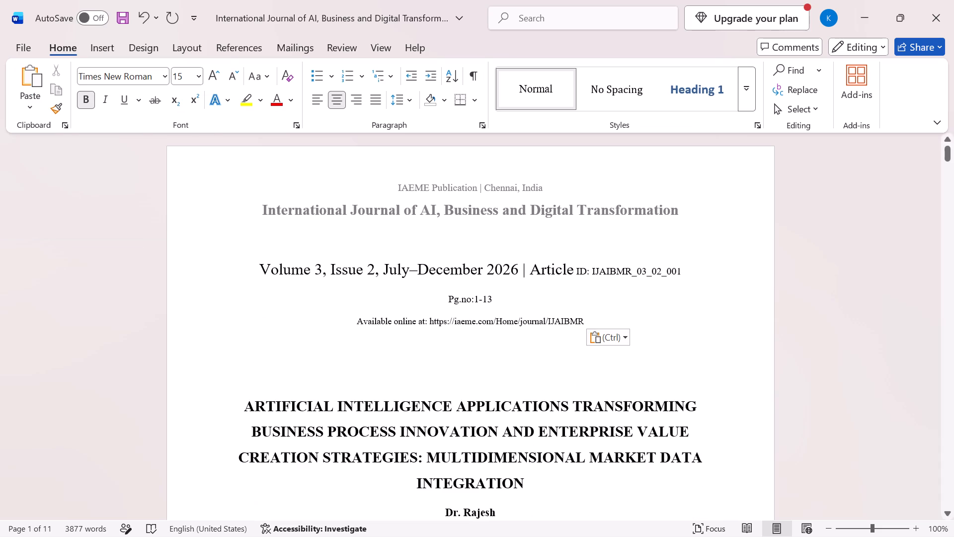
pyautogui.press('Left')
pyautogui.click(279, 383)
pyautogui.press('BackSpace')
pyautogui.press('BackSpace')
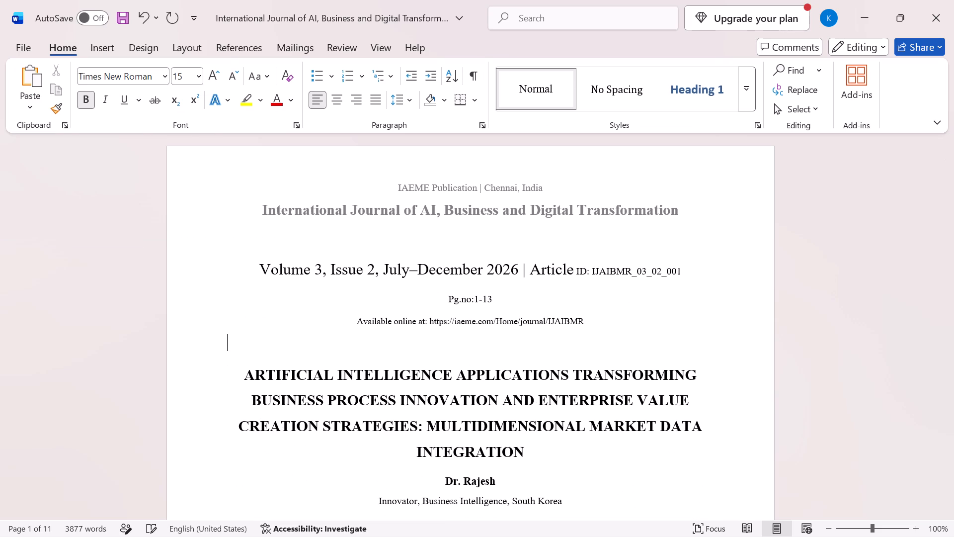
# Remove the remaining blank line between the "Available online at" line and the article title.
pyautogui.press('BackSpace')
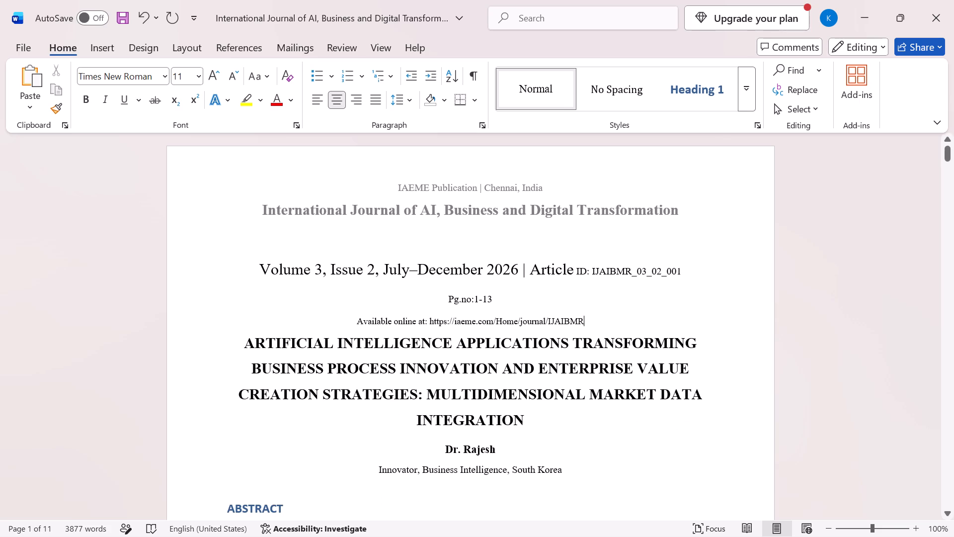
# Set the text from "Volume 3, Issue 2" through "Article ID:" above the article title to font size 14.
pyautogui.moveTo(248, 260); pyautogui.dragTo(542, 263)
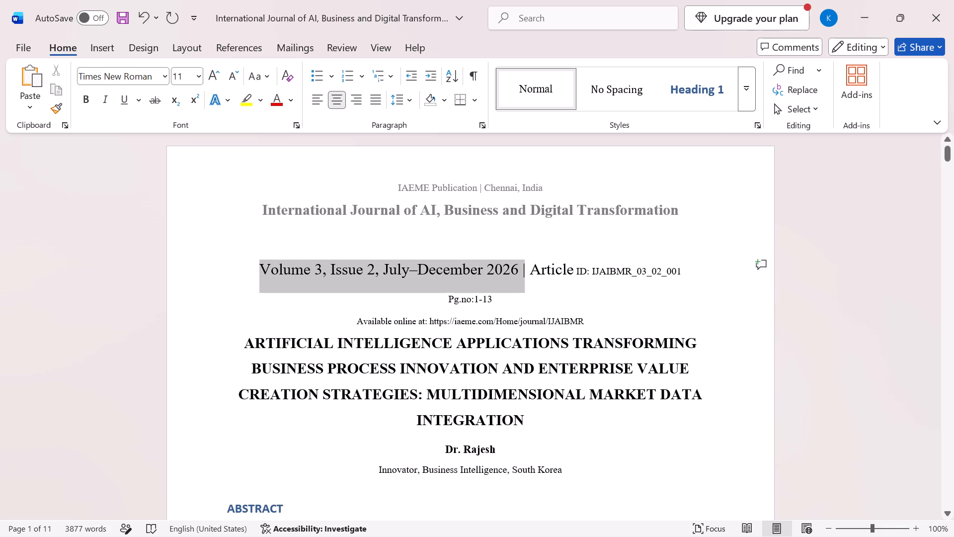
pyautogui.moveTo(542, 263); pyautogui.dragTo(589, 262)
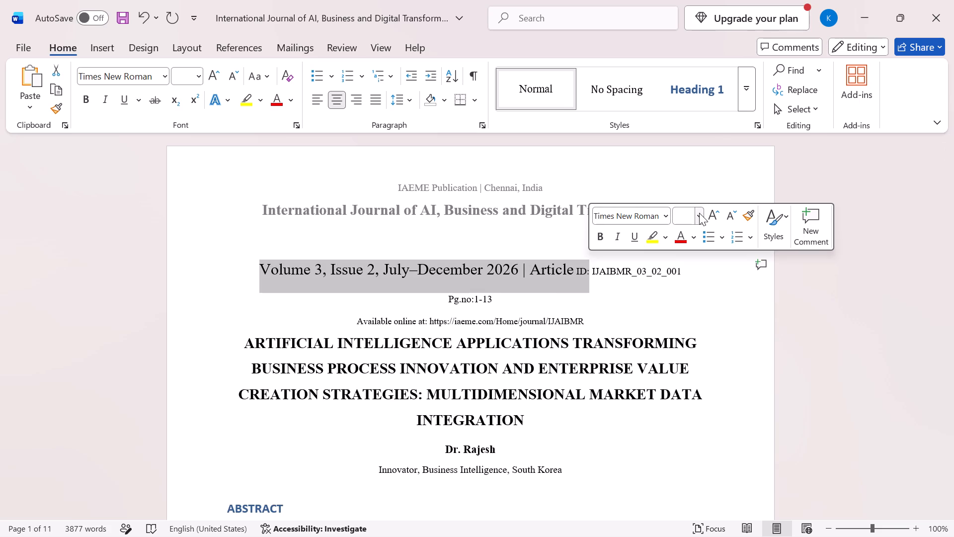
pyautogui.click(699, 214)
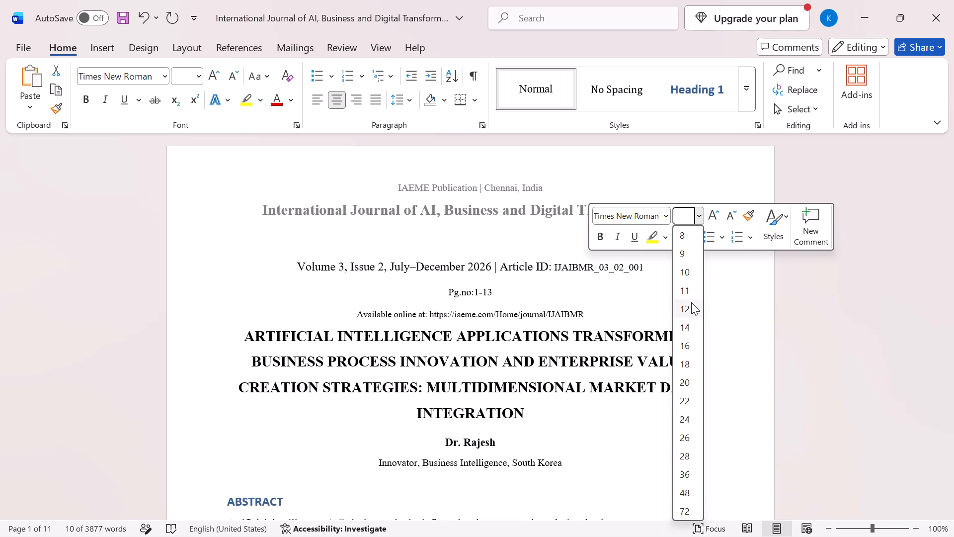
pyautogui.click(686, 334)
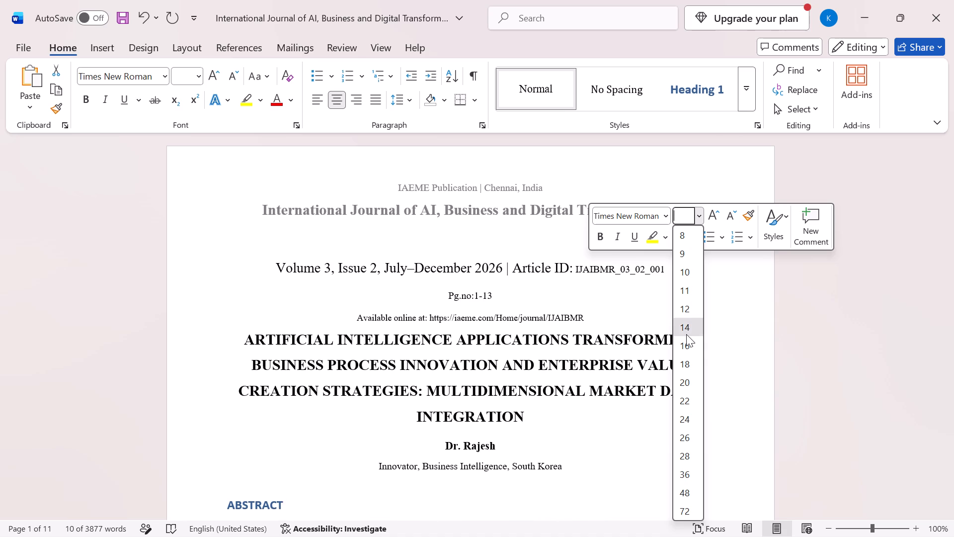
pyautogui.click(729, 289)
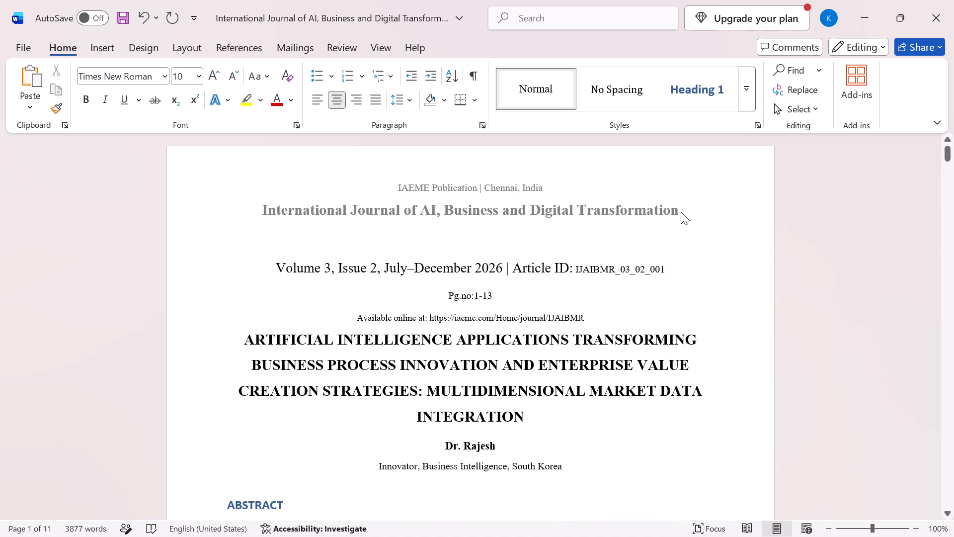
# Set the journal title "International Journal of AI, Business and Digital Transformation" in the page header to font size 16.
pyautogui.moveTo(689, 207); pyautogui.dragTo(409, 193)
pyautogui.scroll(-3, 339, 290)
pyautogui.scroll(1, 339, 290)
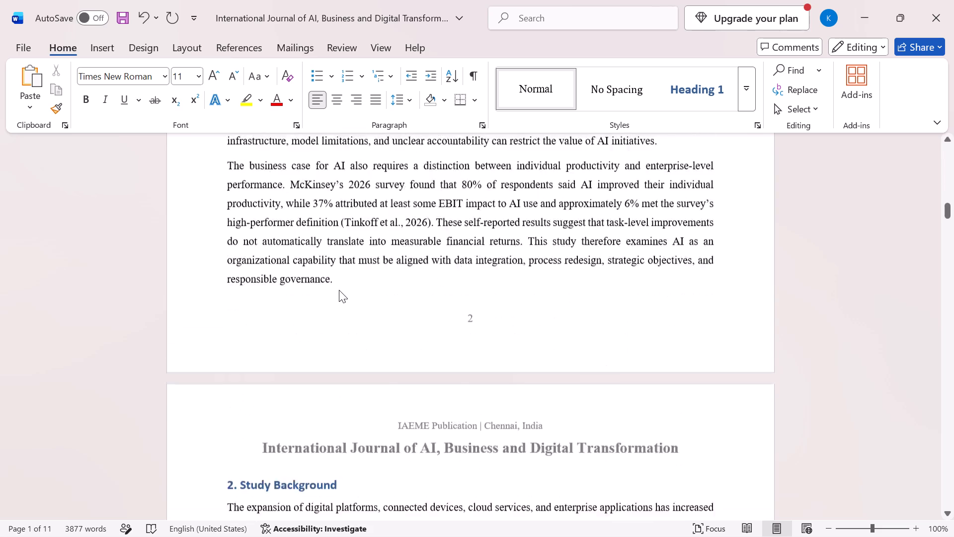
pyautogui.scroll(5, 339, 290)
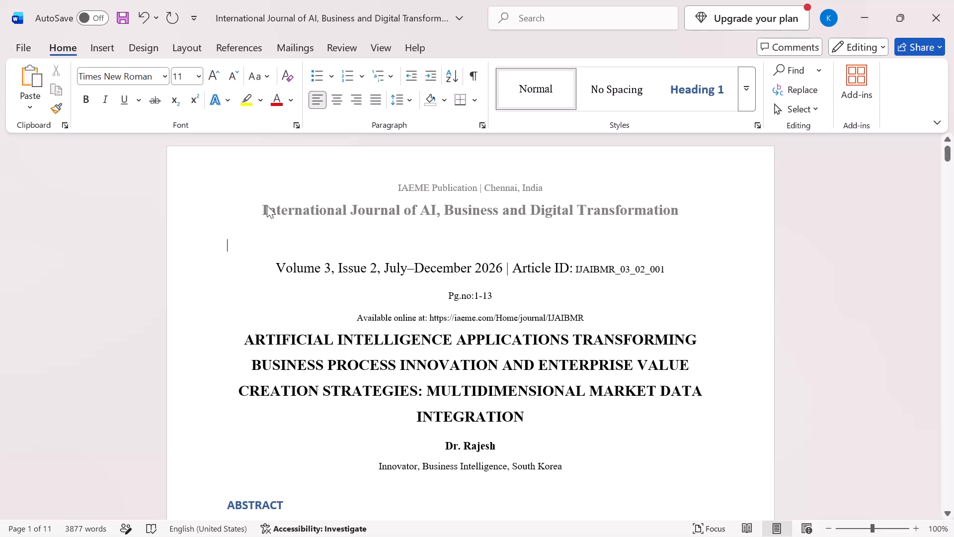
pyautogui.tripleClick(266, 205)
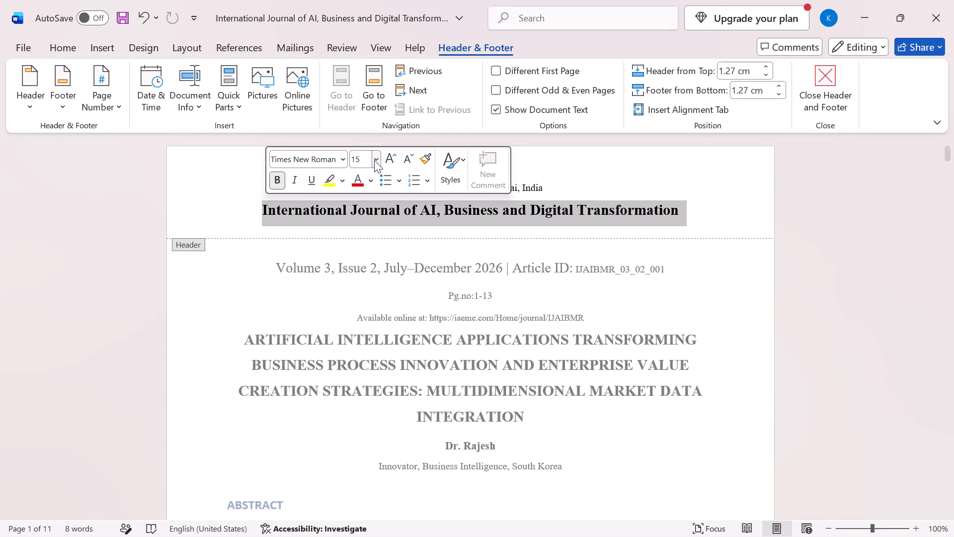
pyautogui.click(380, 160)
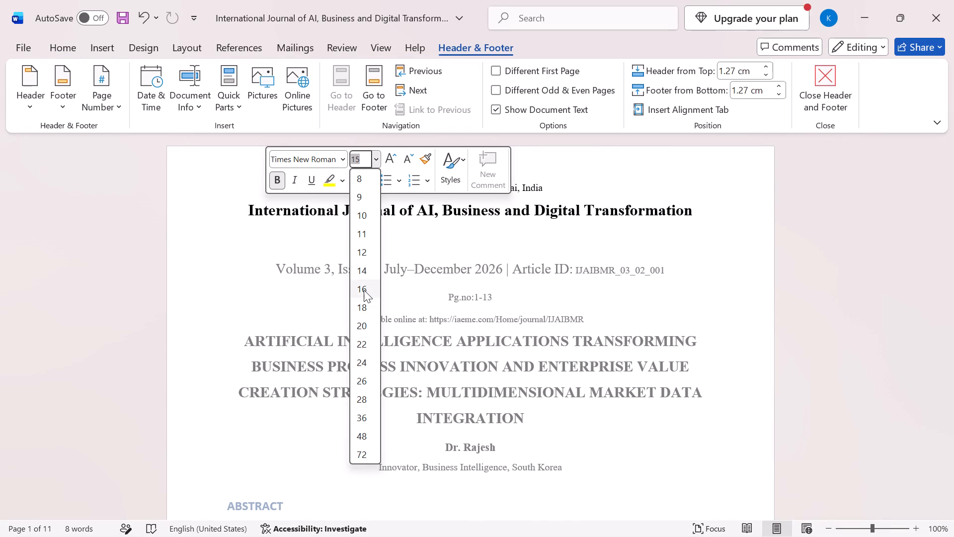
pyautogui.click(364, 290)
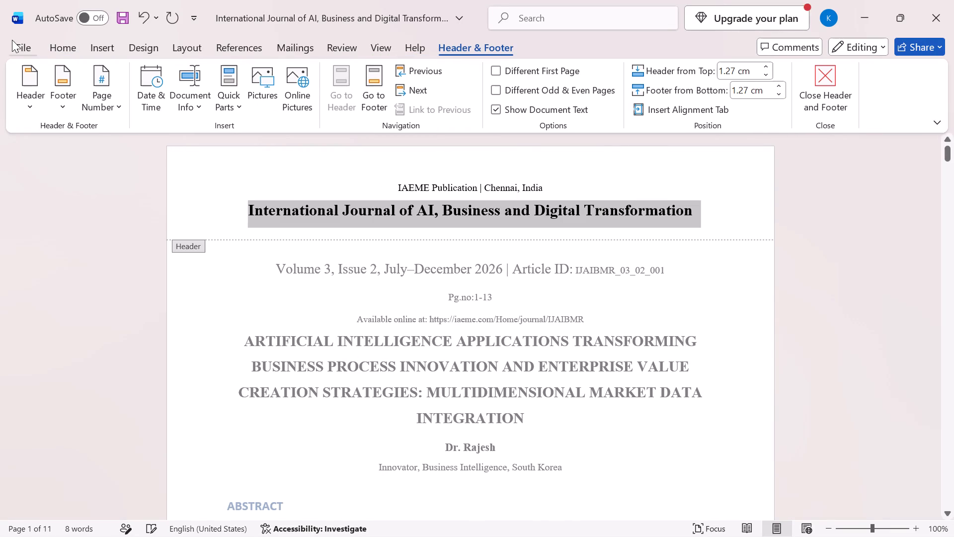
# Save the document under its existing name.
pyautogui.click(12, 40)
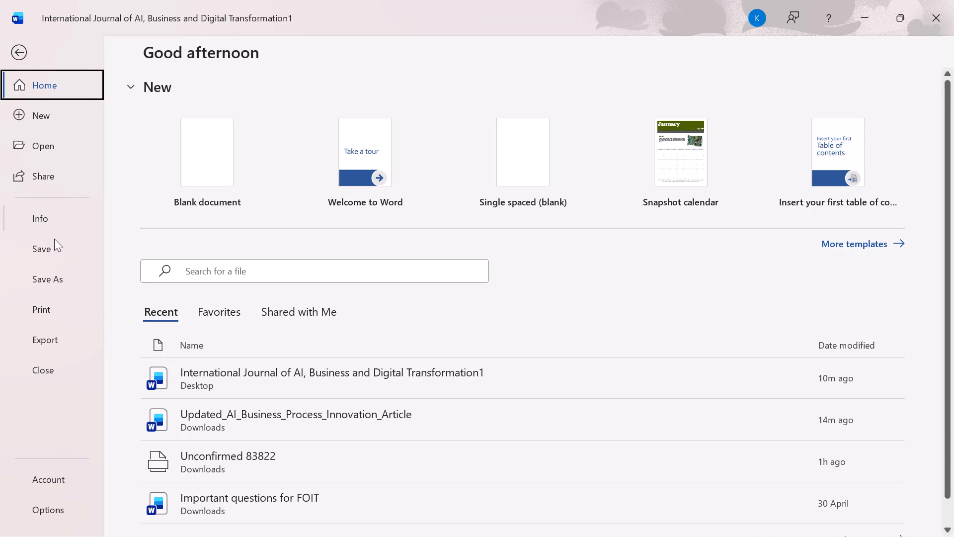
pyautogui.click(52, 256)
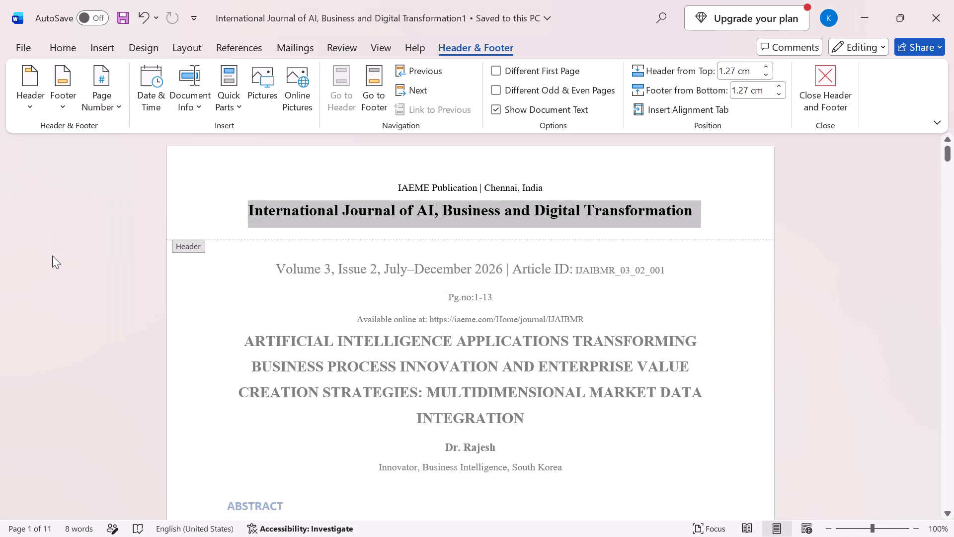
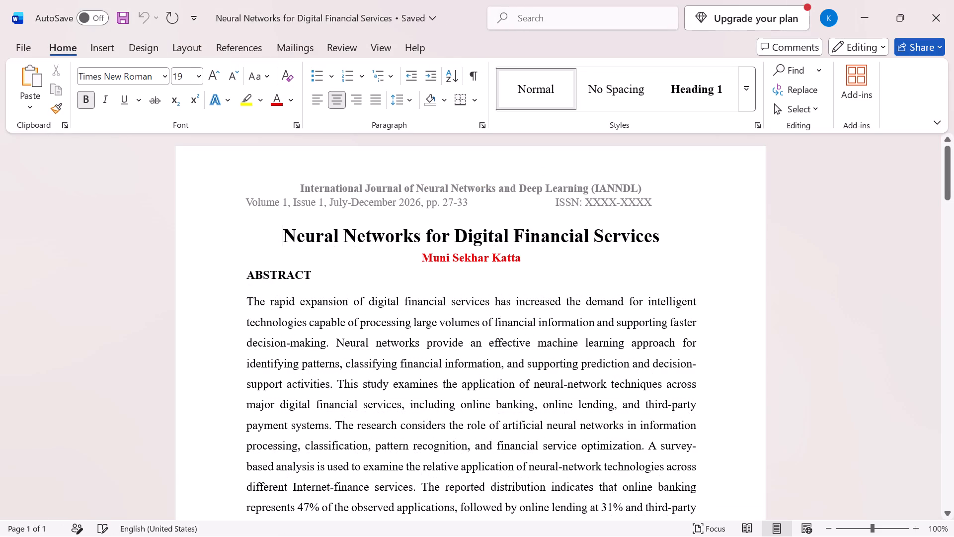
# Check the font formatting of the journal title in the page header of "Neural Networks for Digital Financial Services" and return to the AI, Business journal document.
pyautogui.click(284, 207)
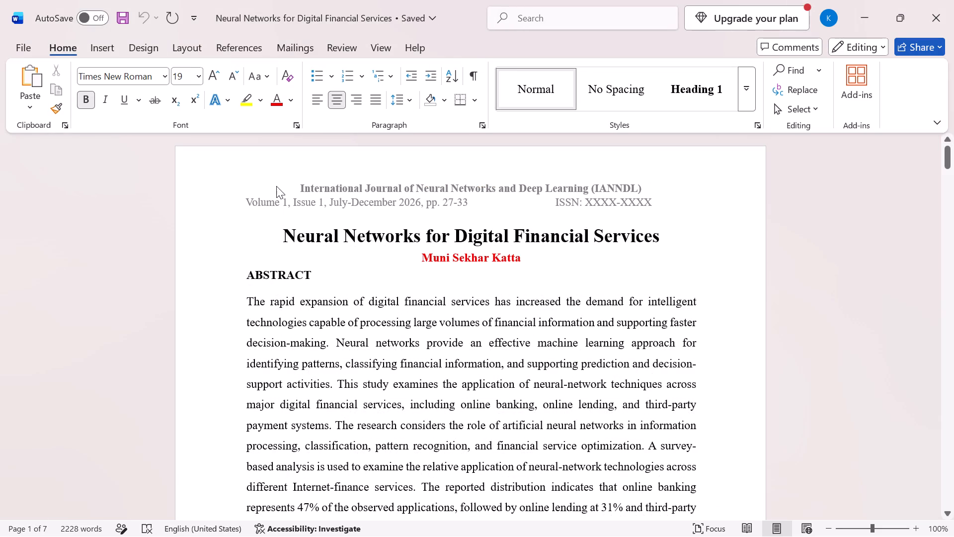
pyautogui.click(276, 186)
pyautogui.tripleClick(276, 186)
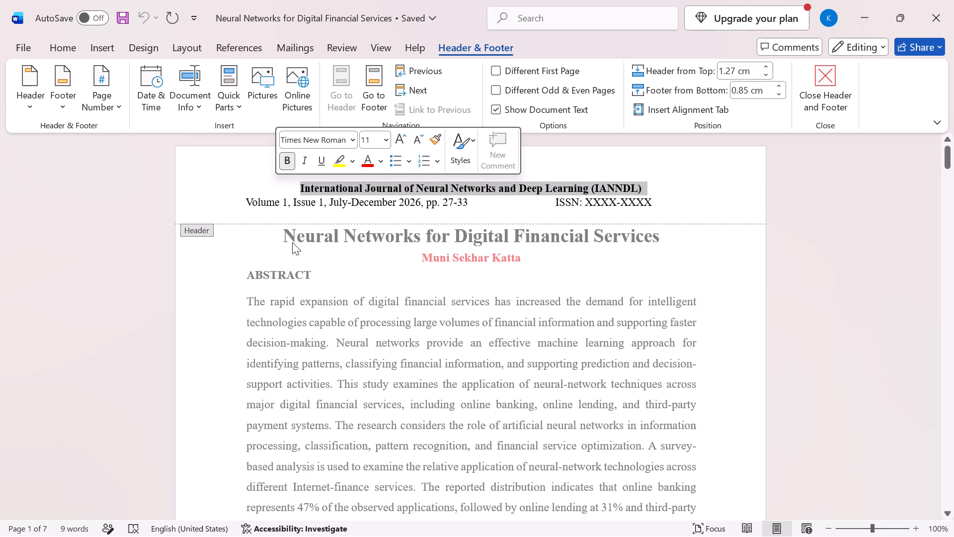
pyautogui.click(418, 269)
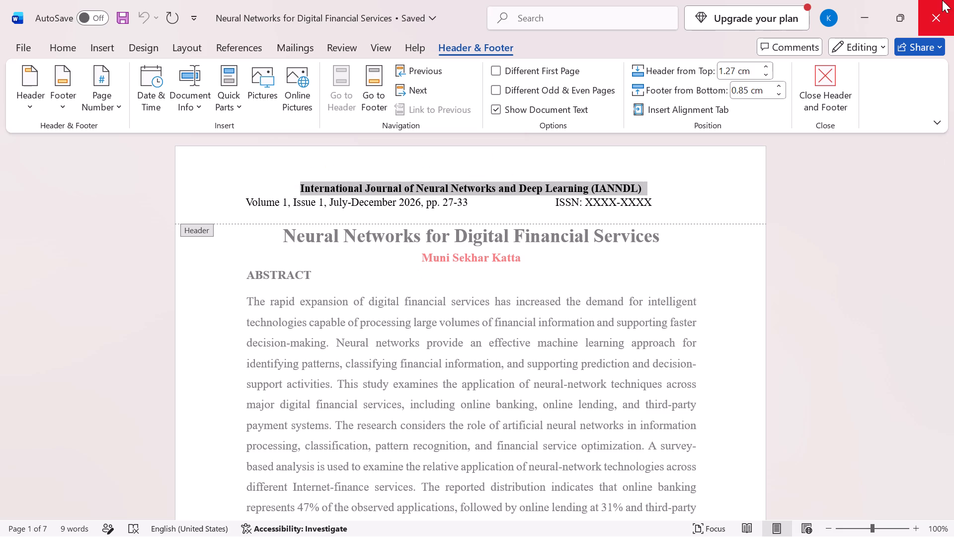
pyautogui.click(874, 0)
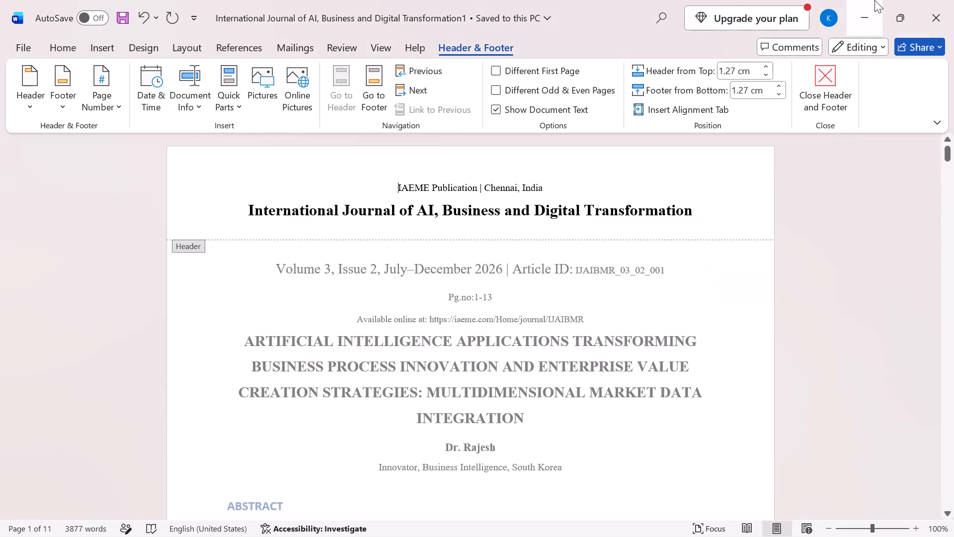